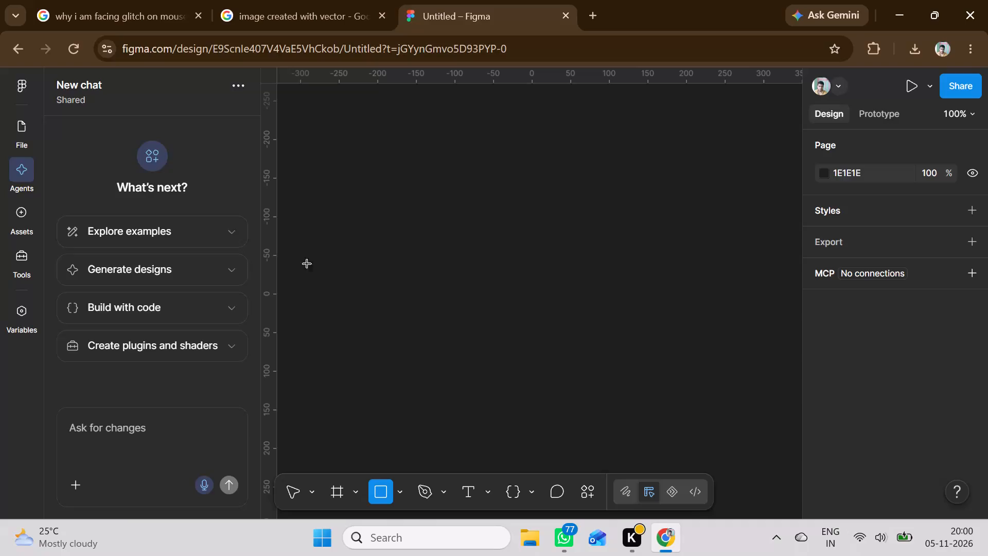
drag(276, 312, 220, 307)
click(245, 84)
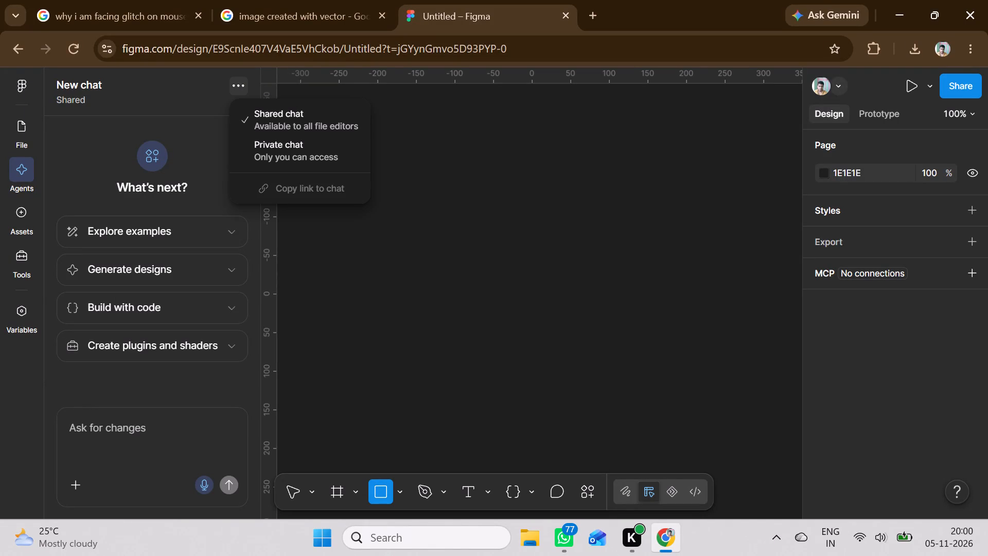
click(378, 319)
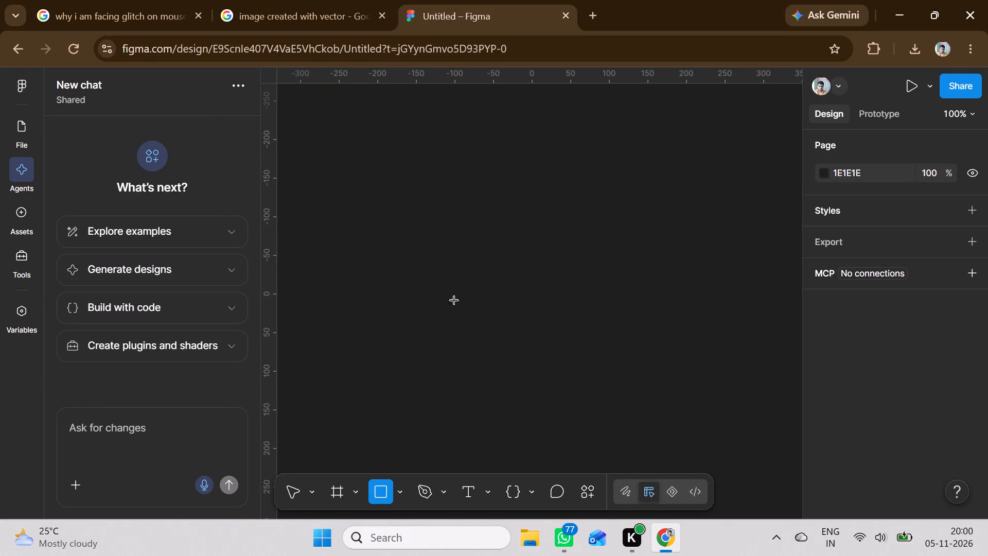
Show the file's pages and layers in the sidebar in place of the agent chat.
click(14, 130)
click(247, 130)
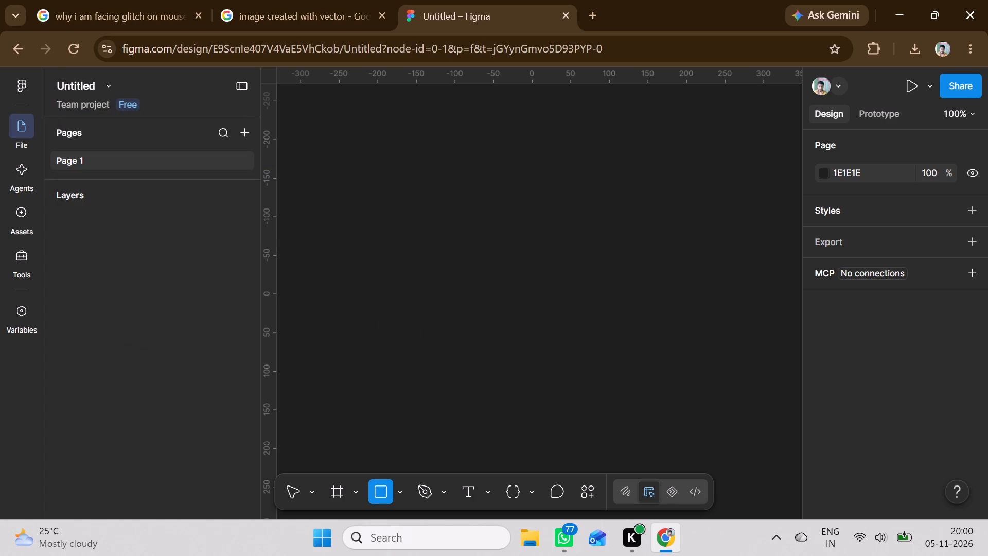
drag(275, 229, 230, 235)
drag(273, 240, 246, 240)
Draw a rectangle about 120 × 42 on the empty canvas, with its corner at about X -281, Y -73.
drag(315, 237, 327, 251)
drag(327, 251, 405, 268)
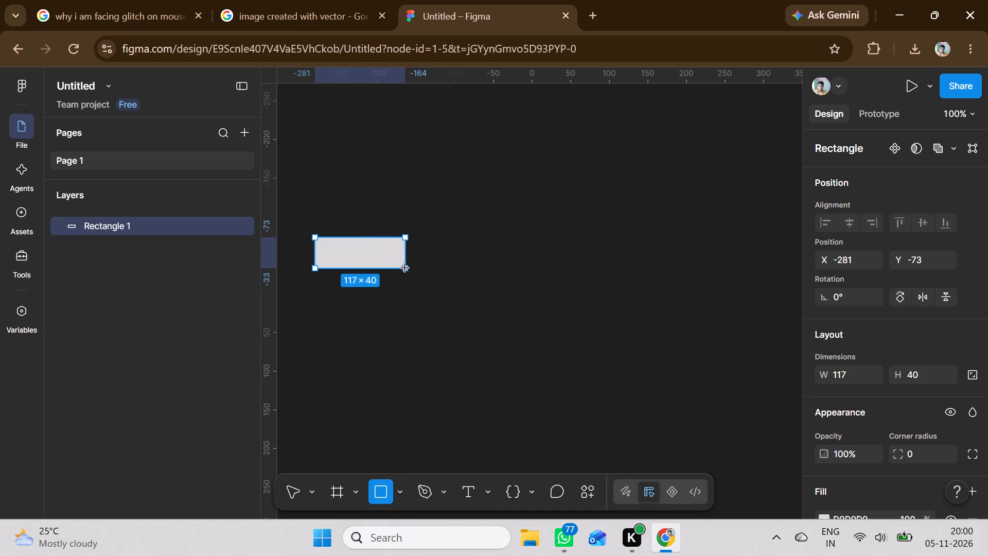
drag(405, 268, 408, 270)
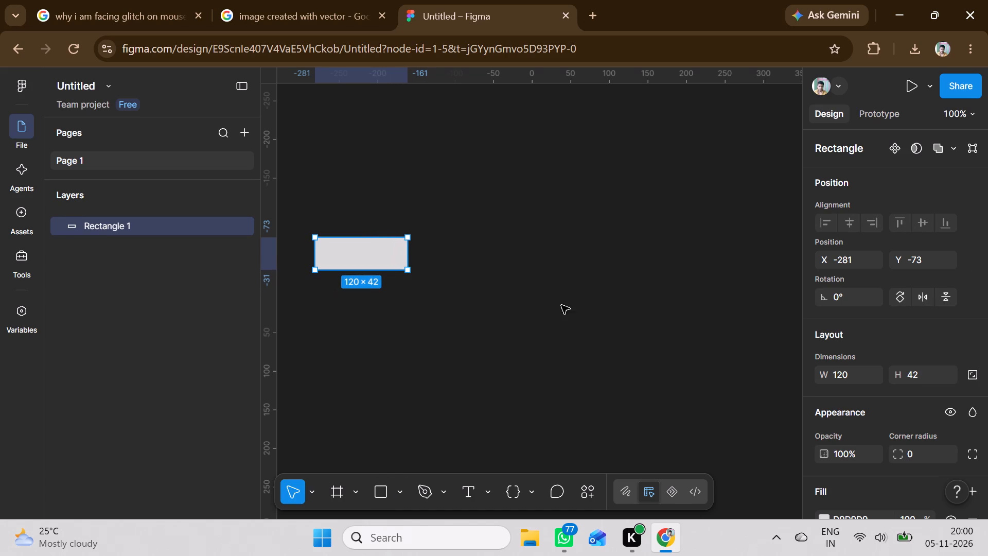
click(467, 343)
click(363, 255)
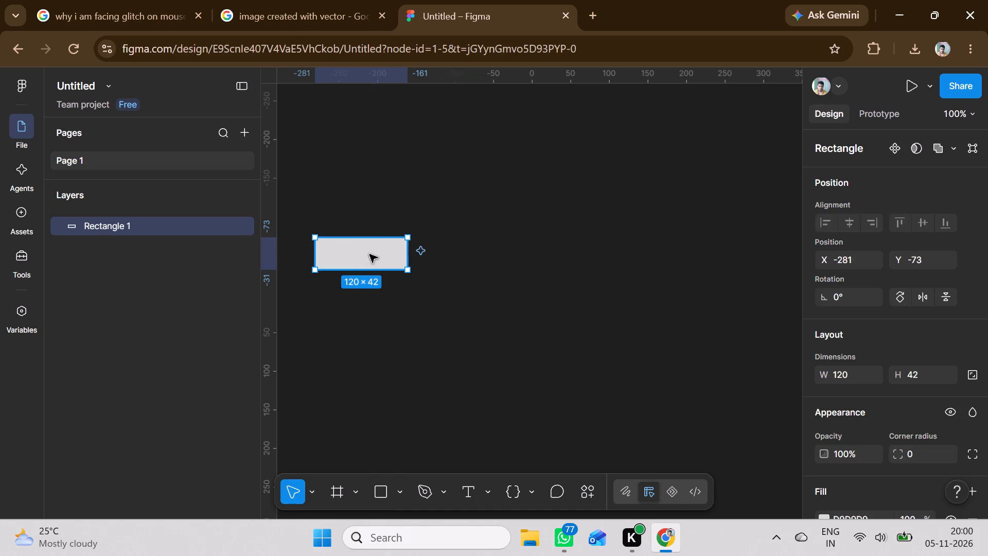
Add a text box about 120 × 42 over the rectangle and enter the text INPUT.
click(463, 500)
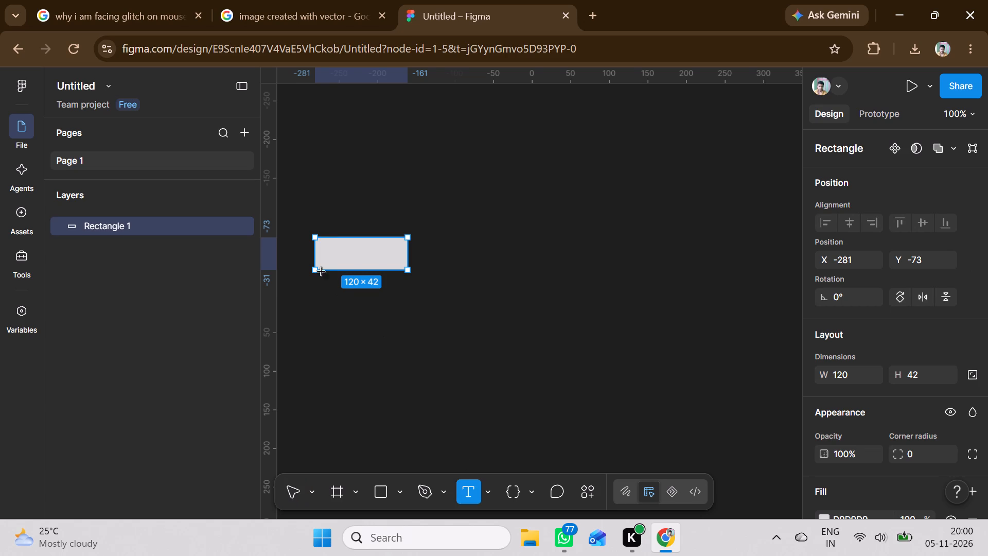
drag(315, 238, 405, 266)
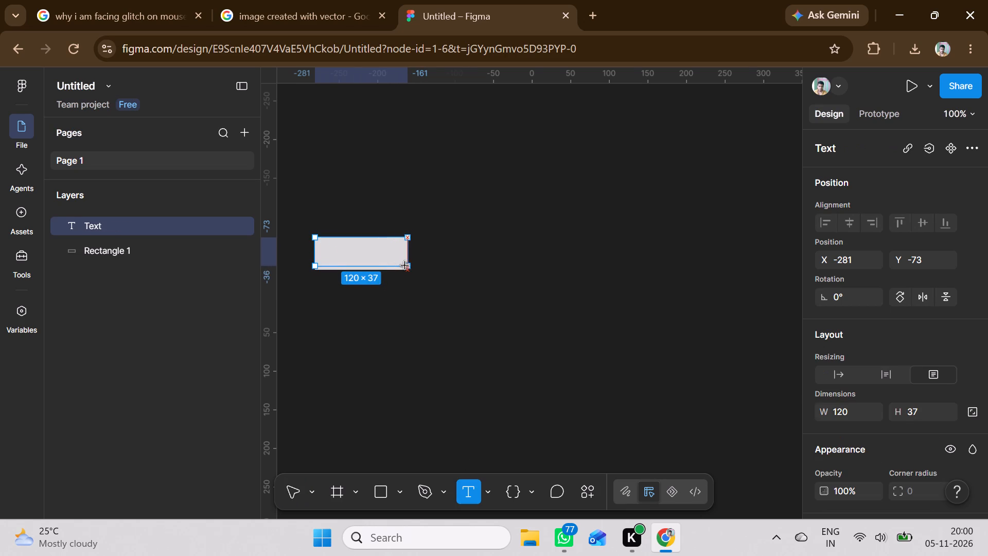
drag(405, 266, 405, 267)
click(362, 259)
text(IN)
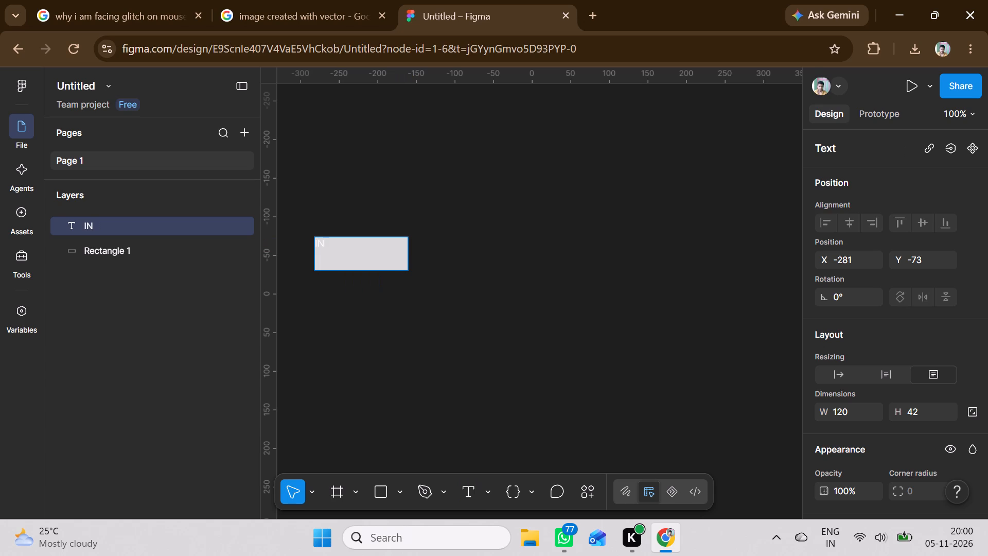
text(PUT)
Change the fill colour of the INPUT text to near-black 130F0F.
drag(354, 247, 314, 243)
scroll(875, 446, down, 2)
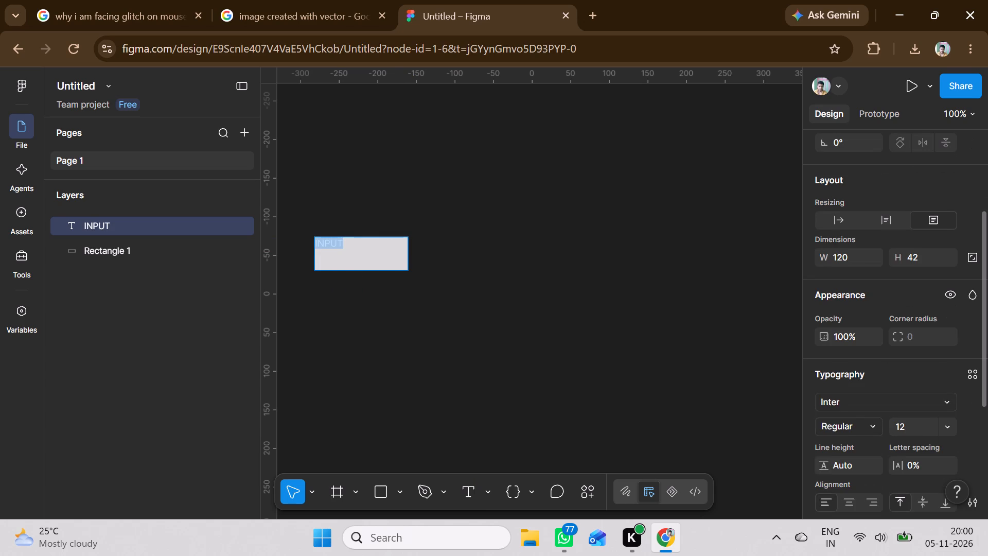
scroll(841, 455, down, 4)
click(823, 364)
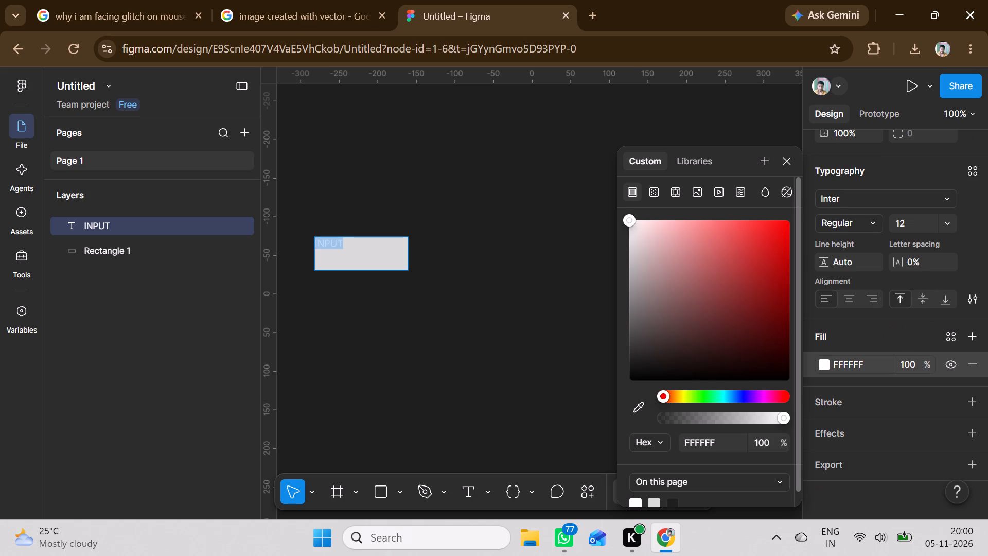
click(661, 369)
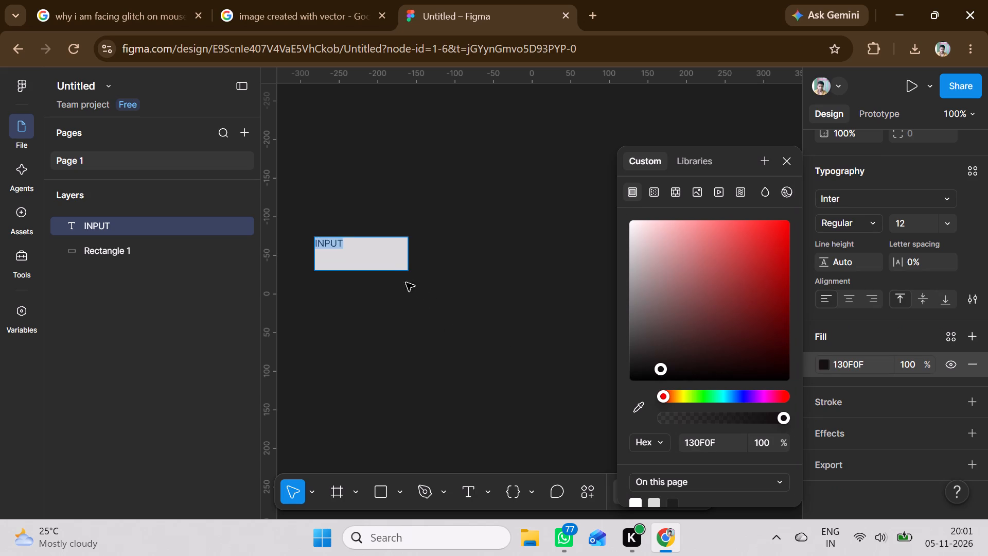
click(385, 299)
click(289, 215)
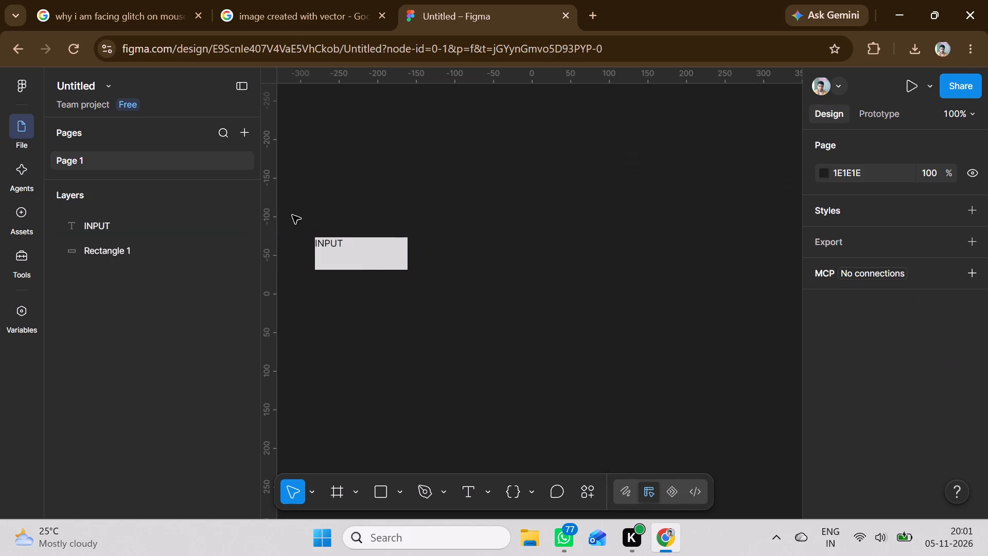
Group the INPUT text together with the rectangle behind it.
drag(296, 210, 434, 297)
click(434, 297)
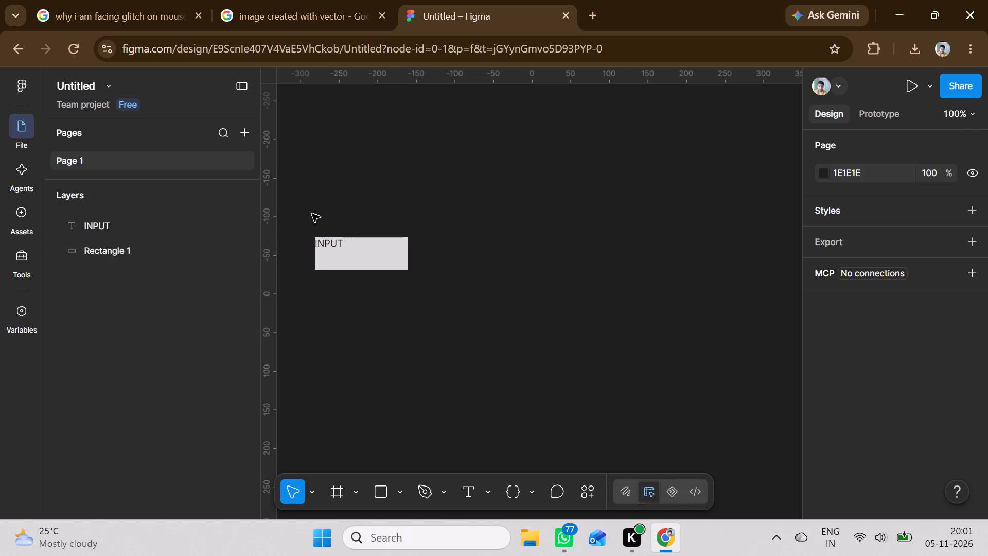
drag(312, 214, 460, 317)
right_click(386, 256)
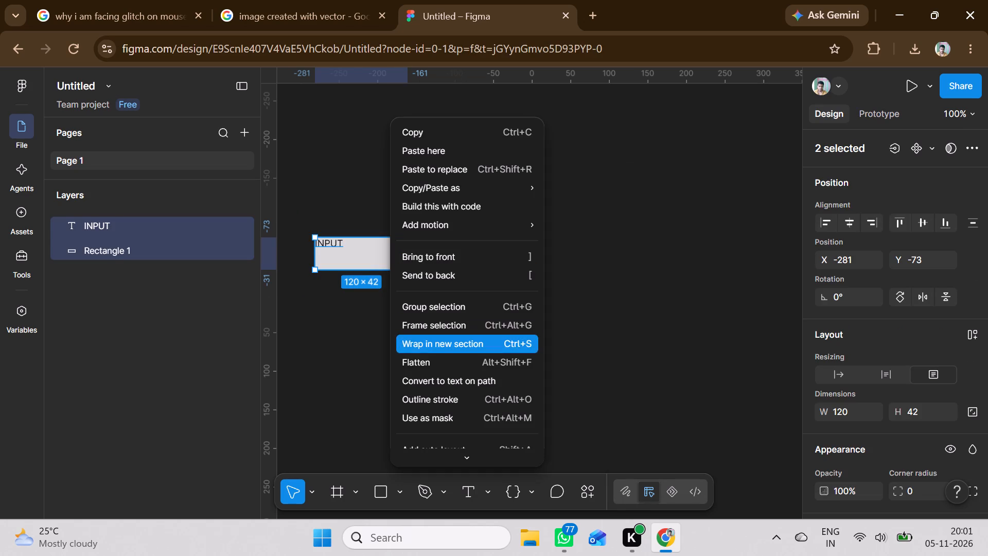
click(440, 307)
Darken the text colour within the group to 0B0A0A.
scroll(860, 418, down, 2)
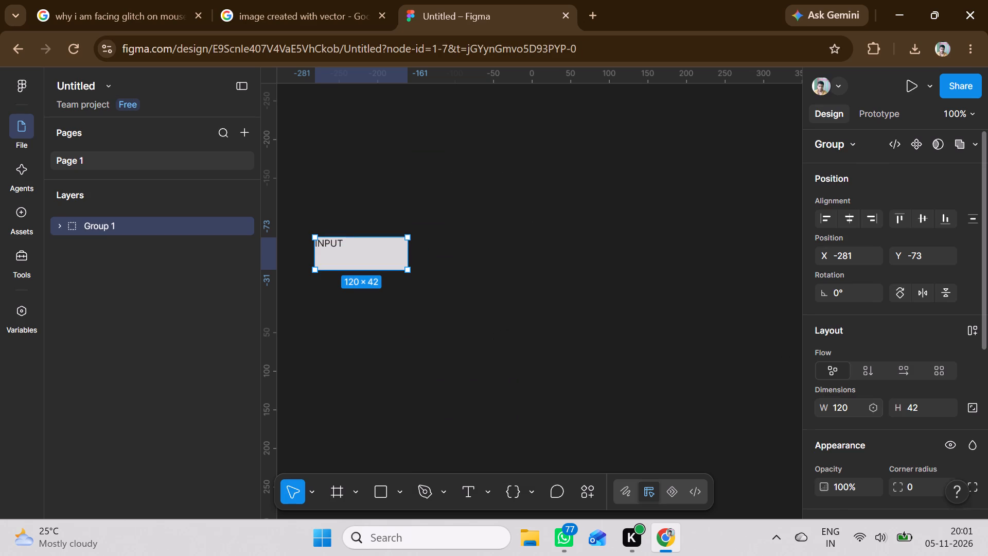
scroll(860, 418, down, 2)
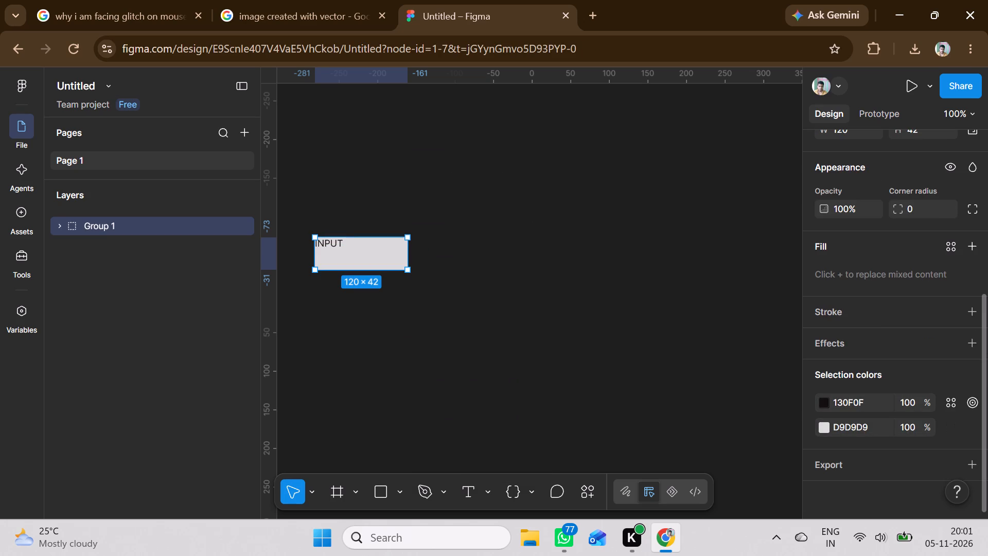
click(823, 403)
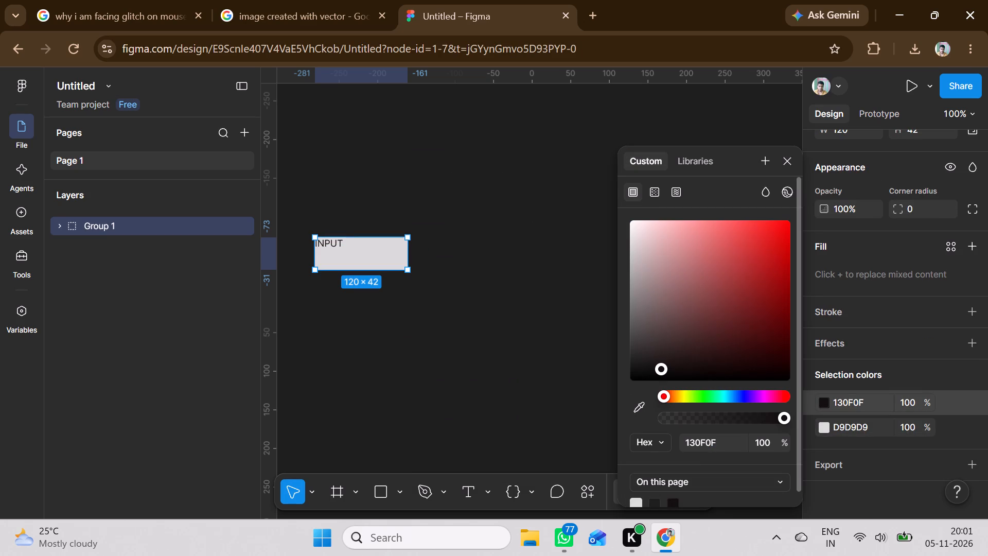
click(645, 373)
click(541, 379)
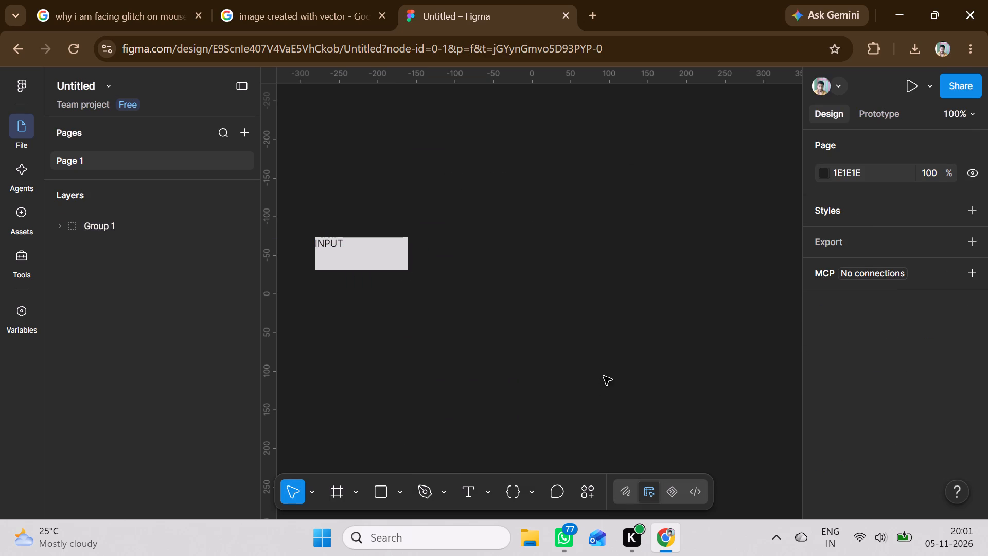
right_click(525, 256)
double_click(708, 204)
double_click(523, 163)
Set the page background colour to the pale pink F2EBEB.
click(819, 173)
click(634, 212)
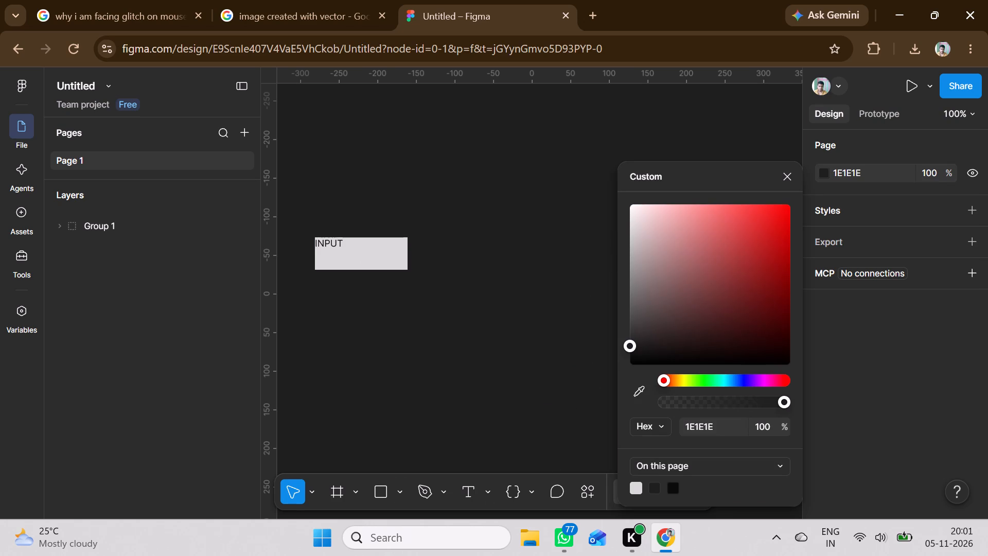
click(465, 235)
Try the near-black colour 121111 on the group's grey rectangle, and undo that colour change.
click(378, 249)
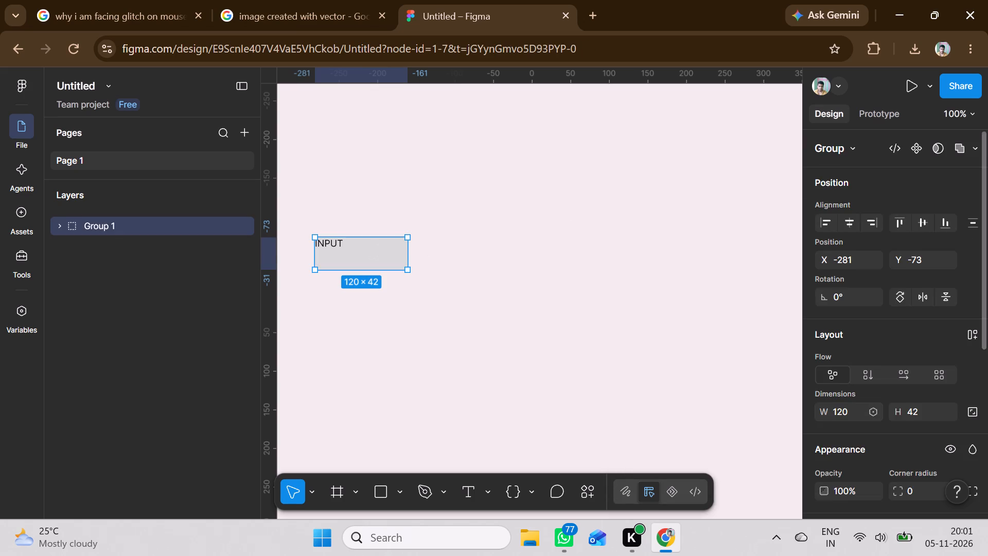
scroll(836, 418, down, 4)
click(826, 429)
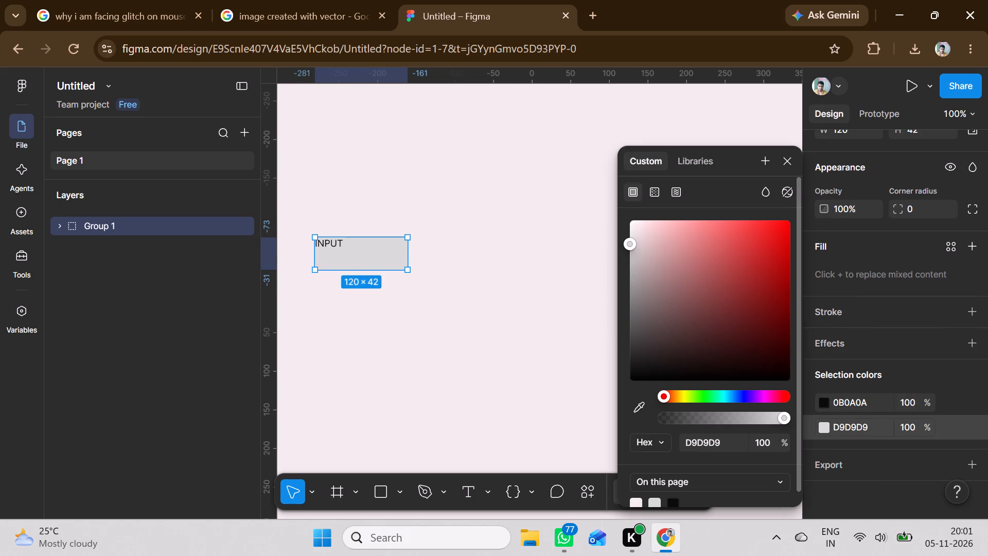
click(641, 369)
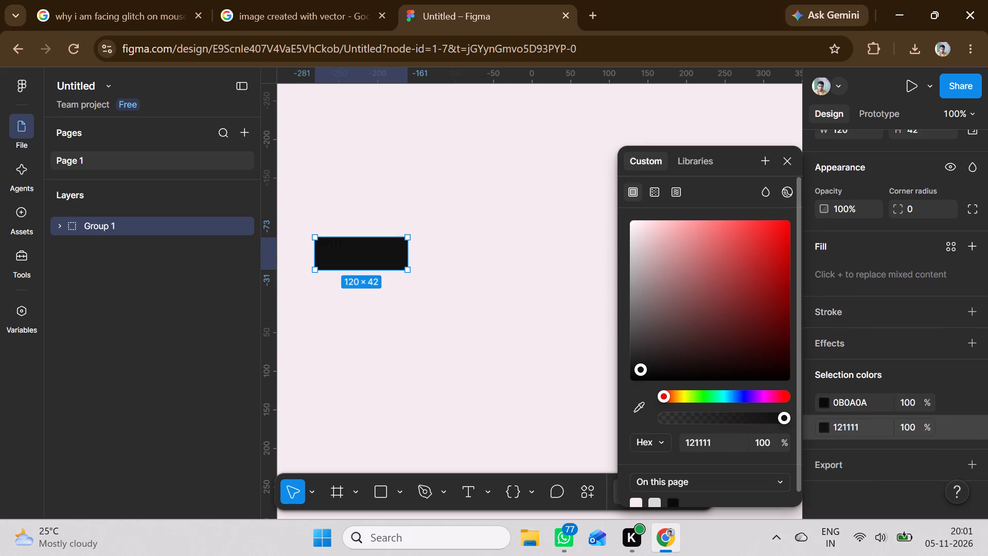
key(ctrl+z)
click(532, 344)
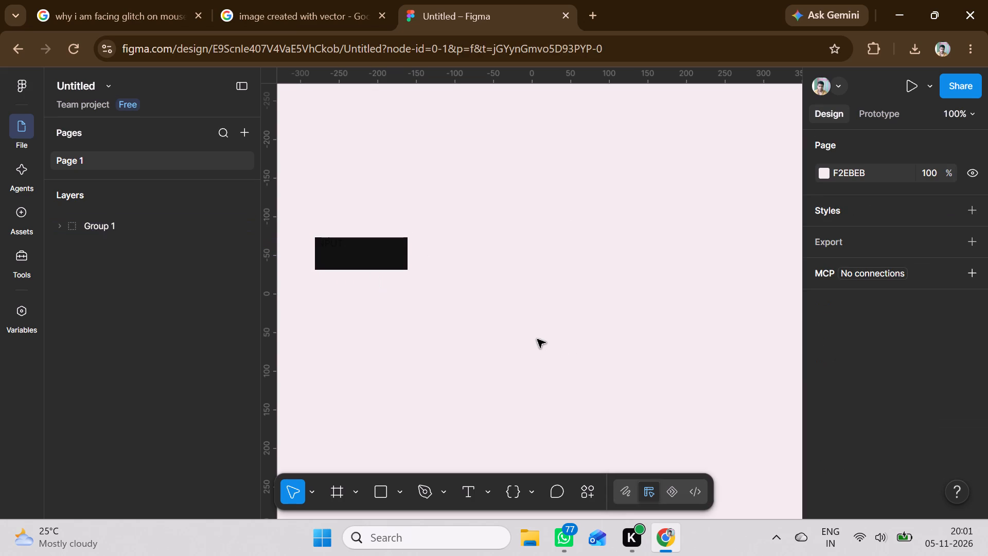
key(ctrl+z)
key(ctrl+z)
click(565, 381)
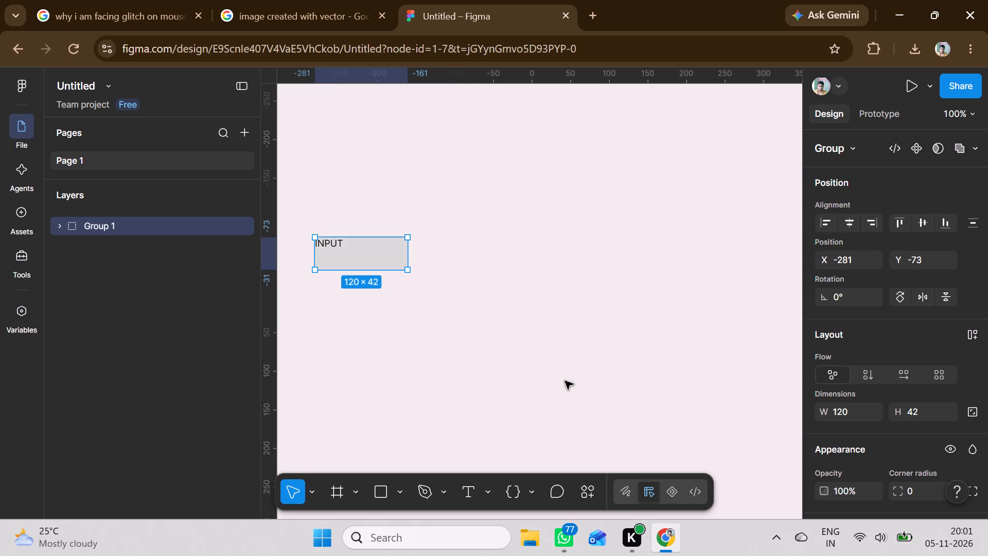
Add a stroke in colour 1A1919 with weight 1 to the INPUT group.
drag(304, 219, 435, 281)
scroll(916, 453, down, 5)
click(846, 310)
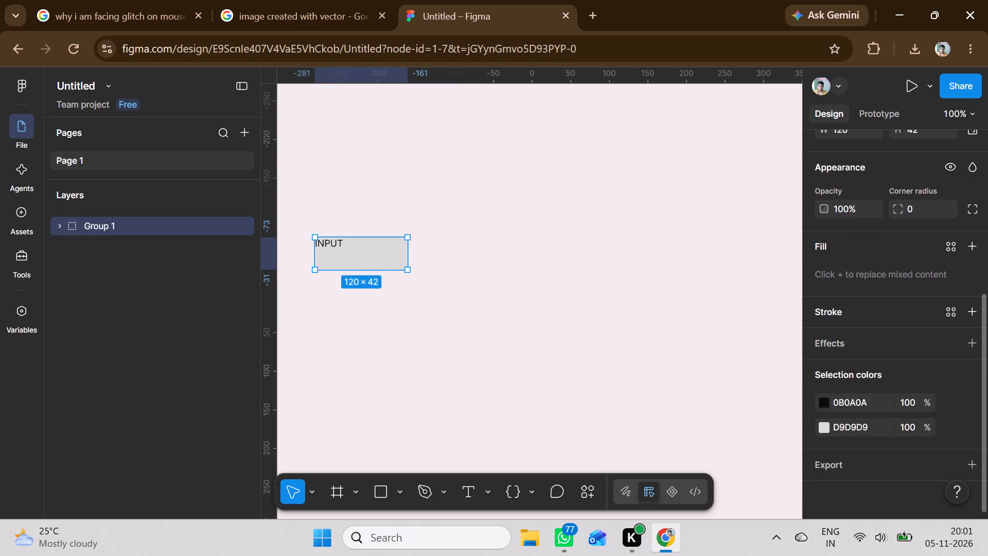
click(634, 364)
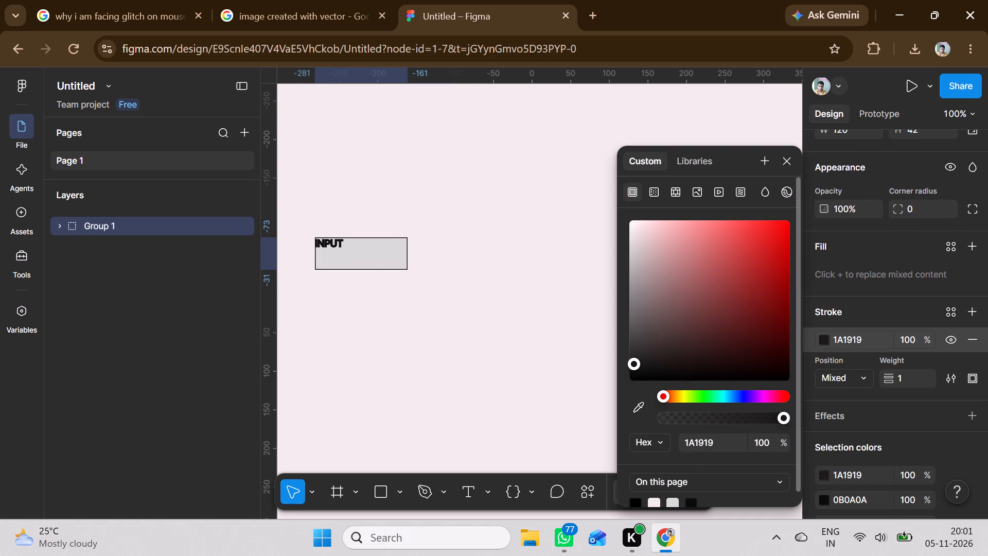
click(509, 369)
Move the INPUT text within its group to about X -240, Y -64 so it sits near the middle of the rectangle.
drag(299, 222, 356, 255)
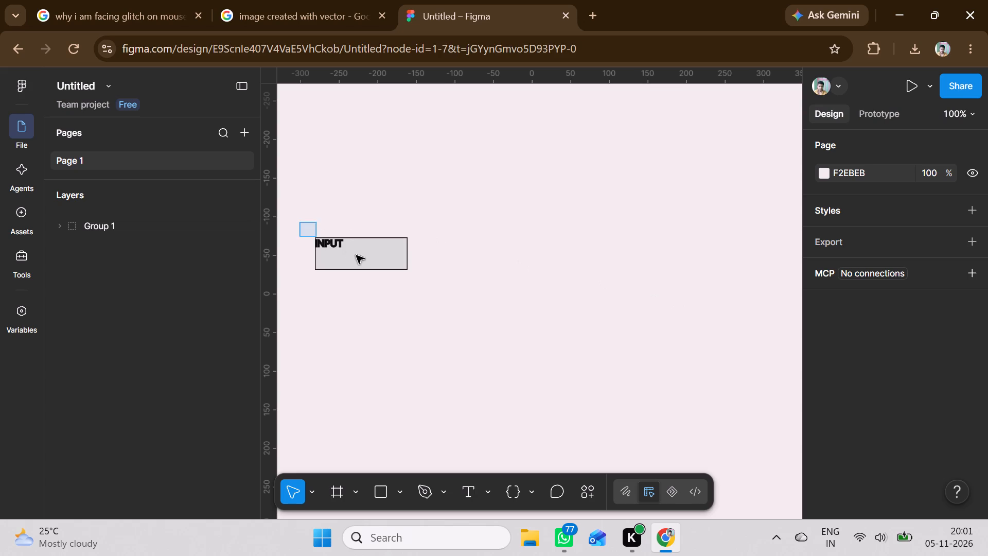
drag(356, 255, 433, 280)
scroll(891, 369, up, 2)
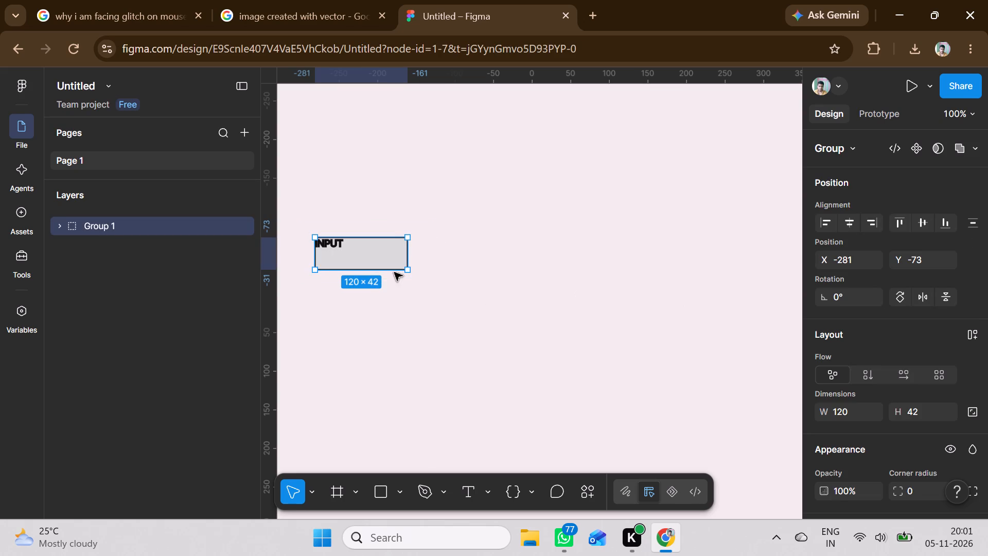
double_click(327, 248)
drag(326, 245, 358, 256)
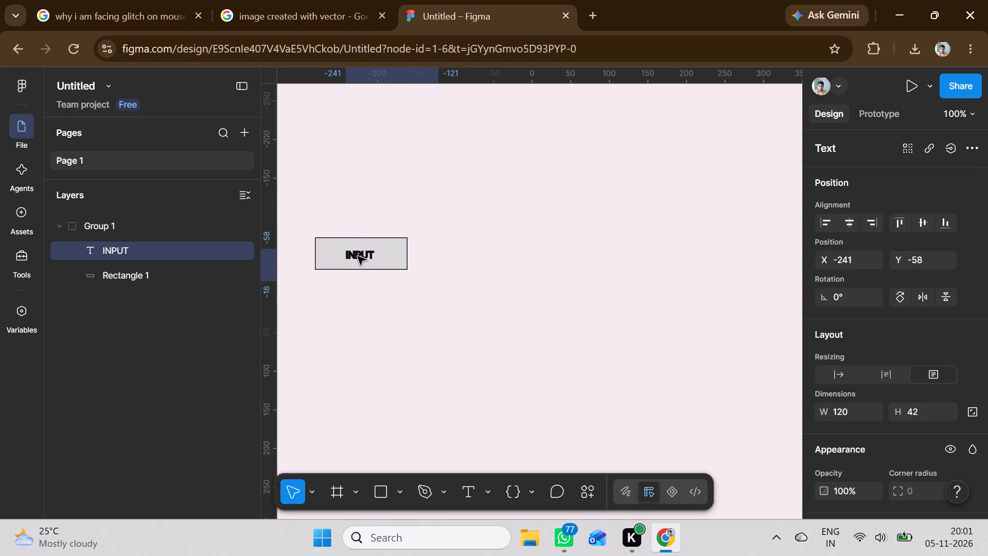
drag(358, 256, 355, 252)
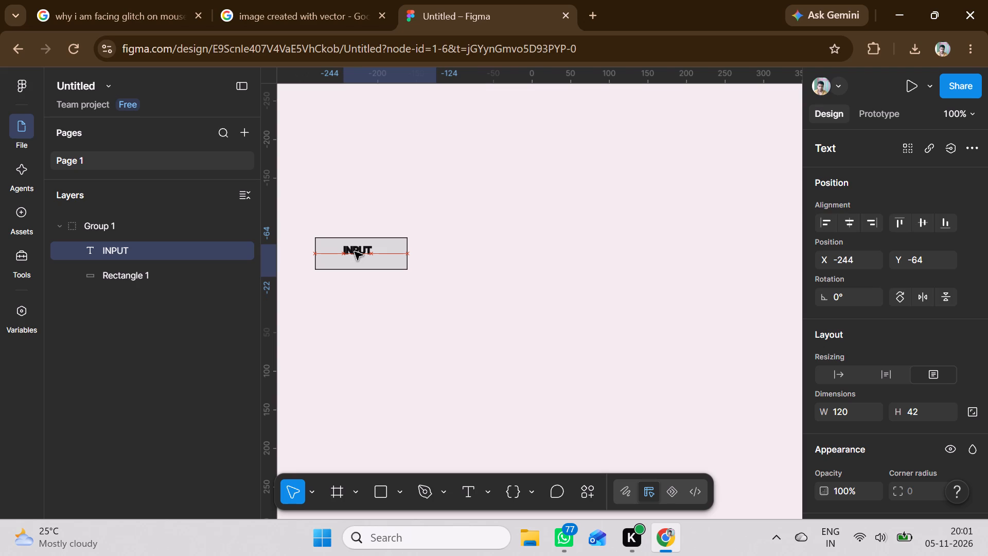
drag(355, 252, 358, 254)
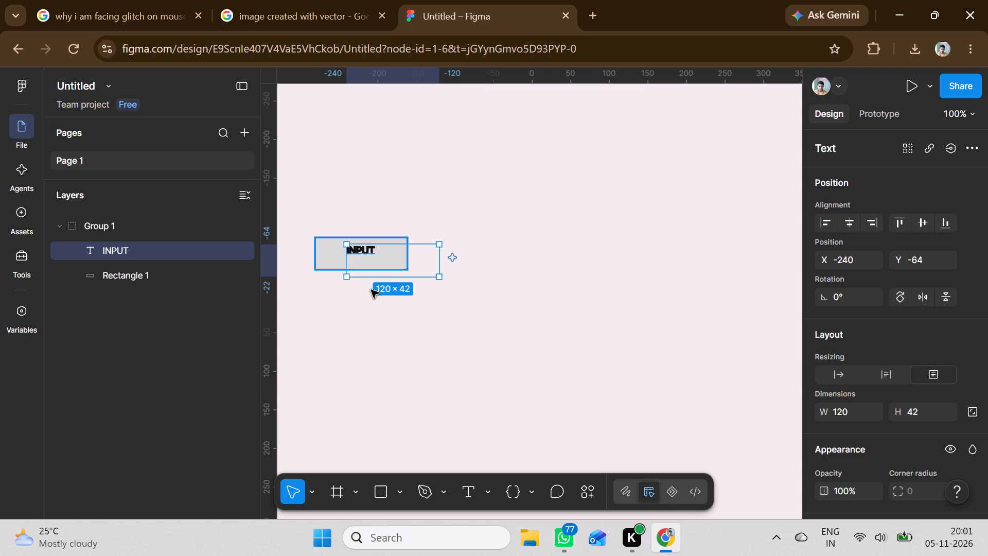
click(373, 337)
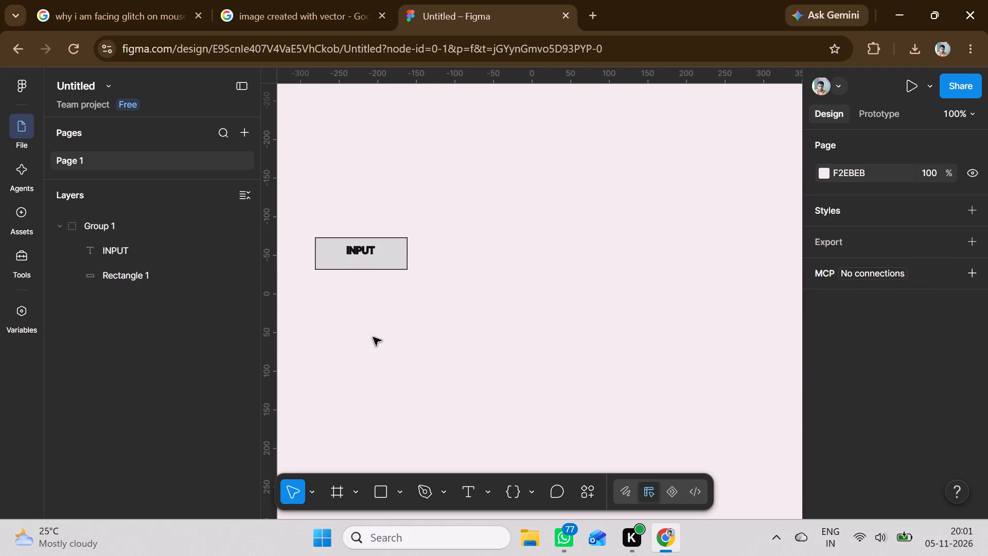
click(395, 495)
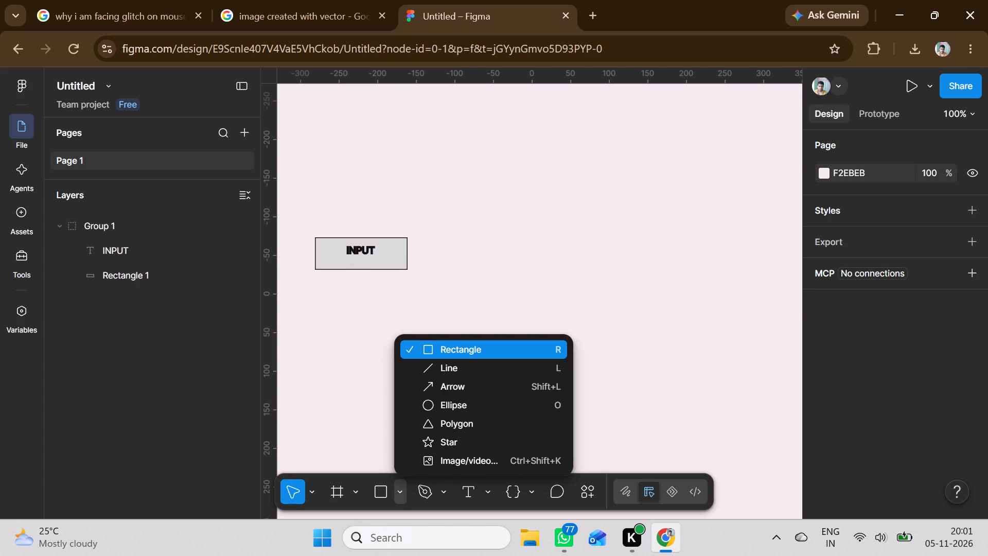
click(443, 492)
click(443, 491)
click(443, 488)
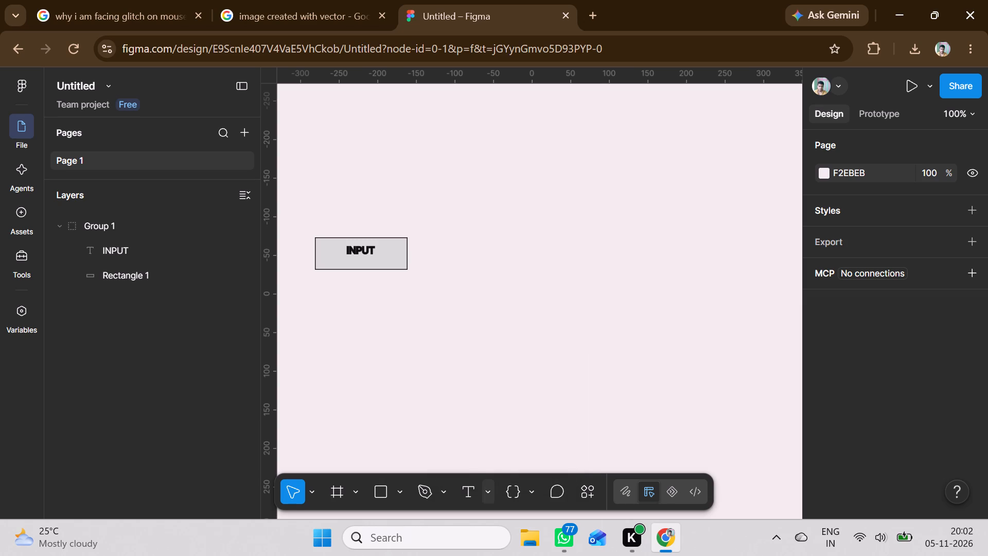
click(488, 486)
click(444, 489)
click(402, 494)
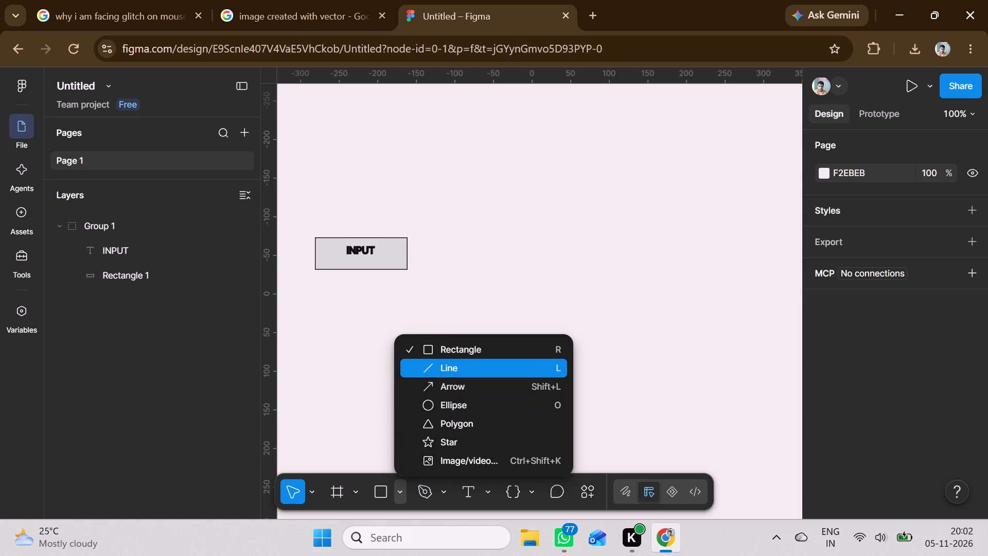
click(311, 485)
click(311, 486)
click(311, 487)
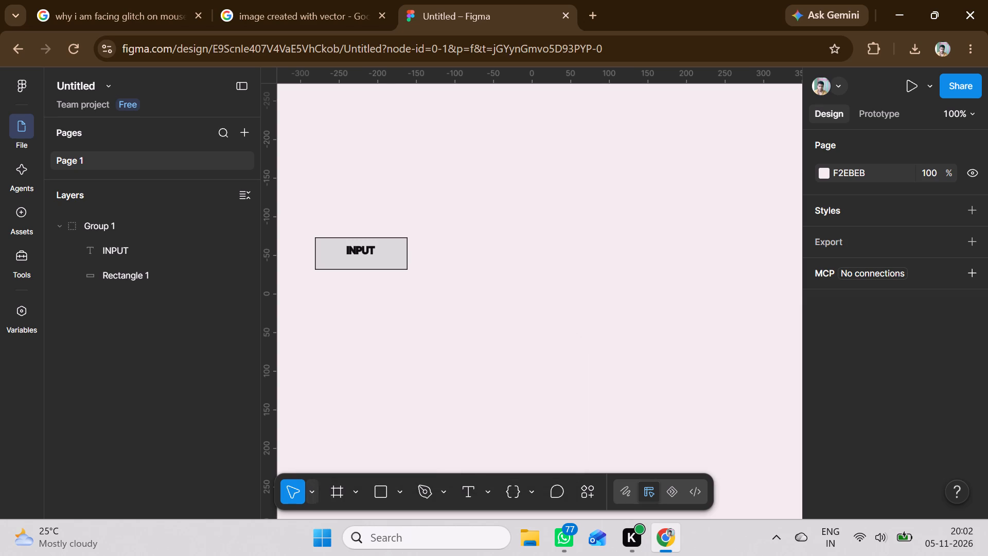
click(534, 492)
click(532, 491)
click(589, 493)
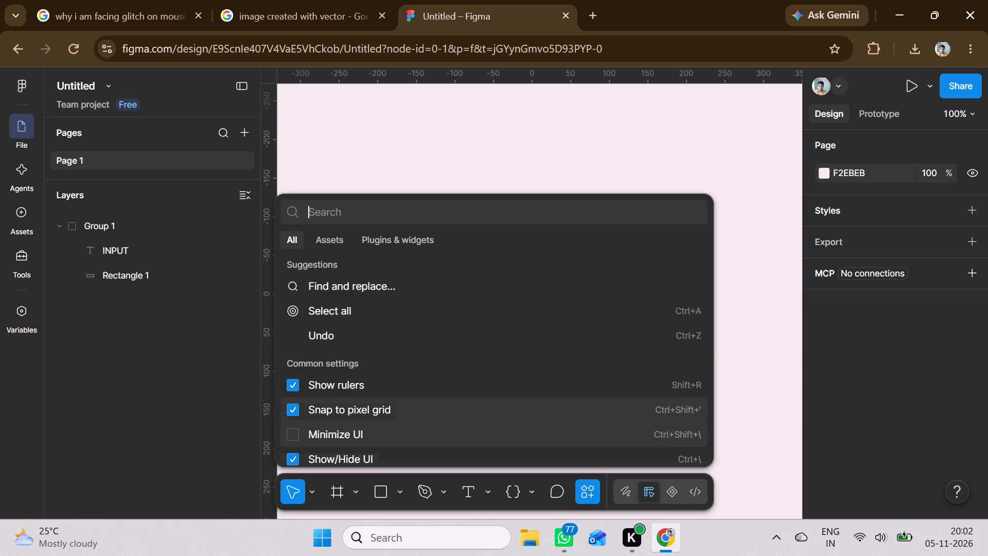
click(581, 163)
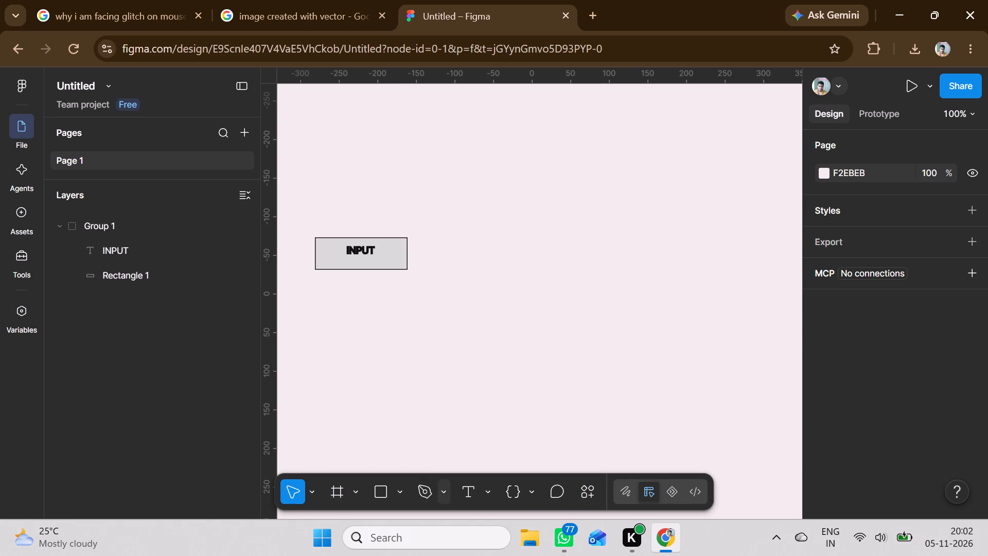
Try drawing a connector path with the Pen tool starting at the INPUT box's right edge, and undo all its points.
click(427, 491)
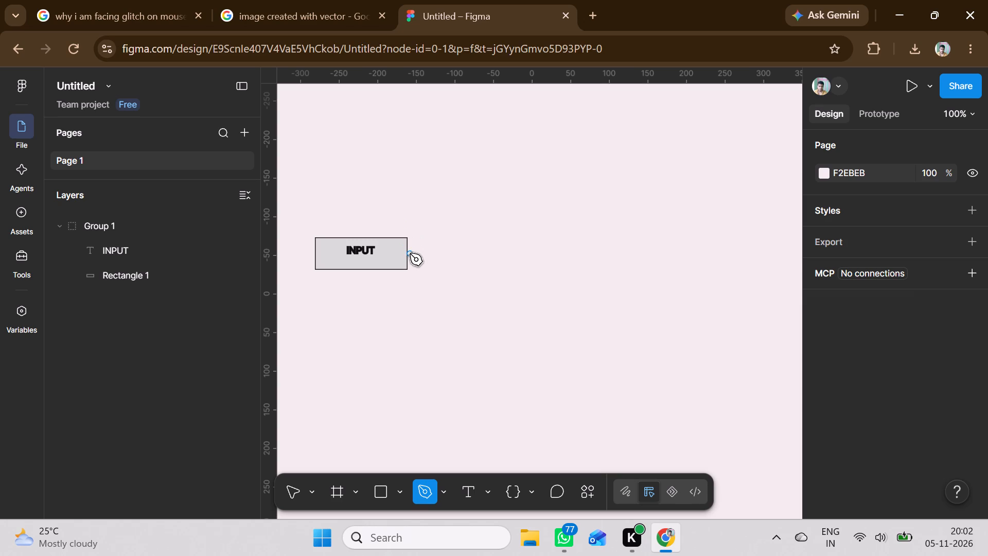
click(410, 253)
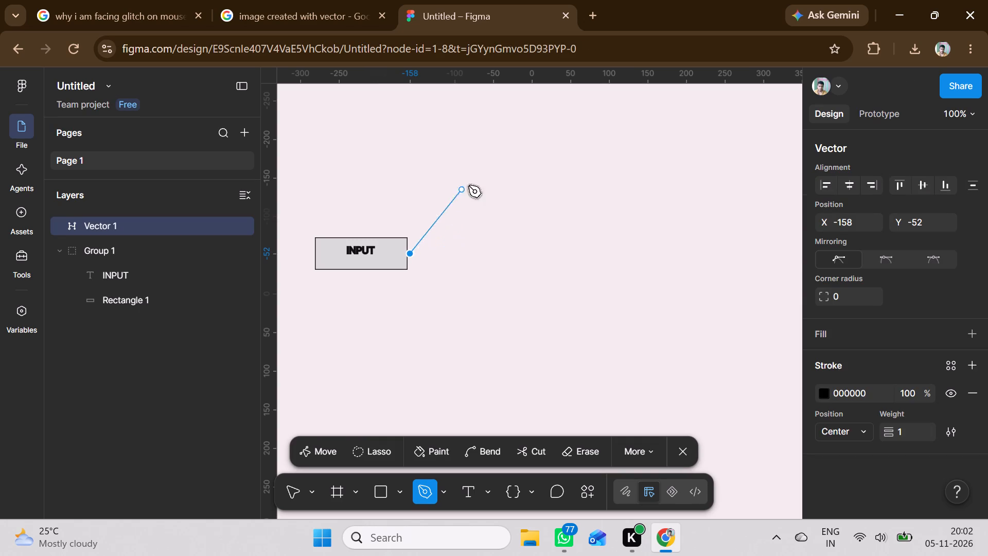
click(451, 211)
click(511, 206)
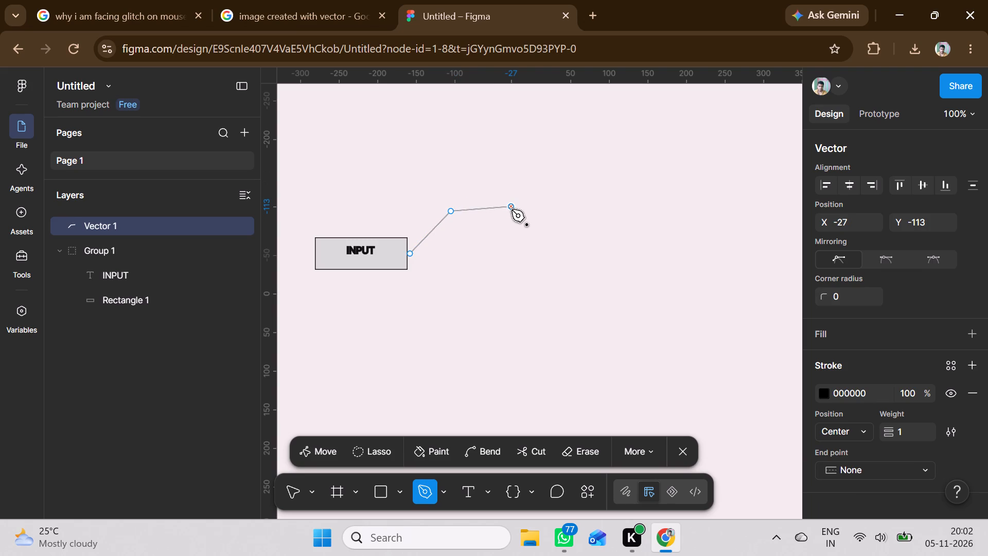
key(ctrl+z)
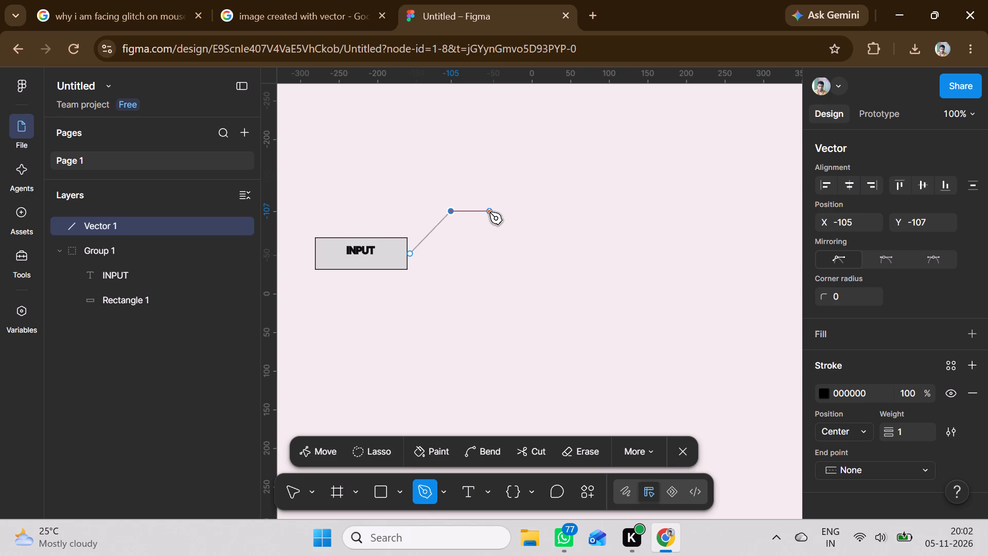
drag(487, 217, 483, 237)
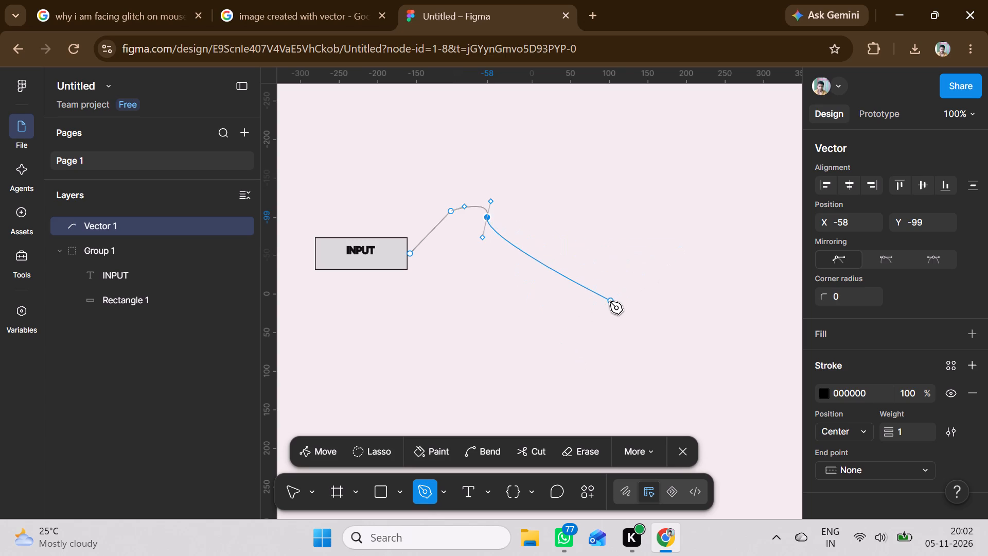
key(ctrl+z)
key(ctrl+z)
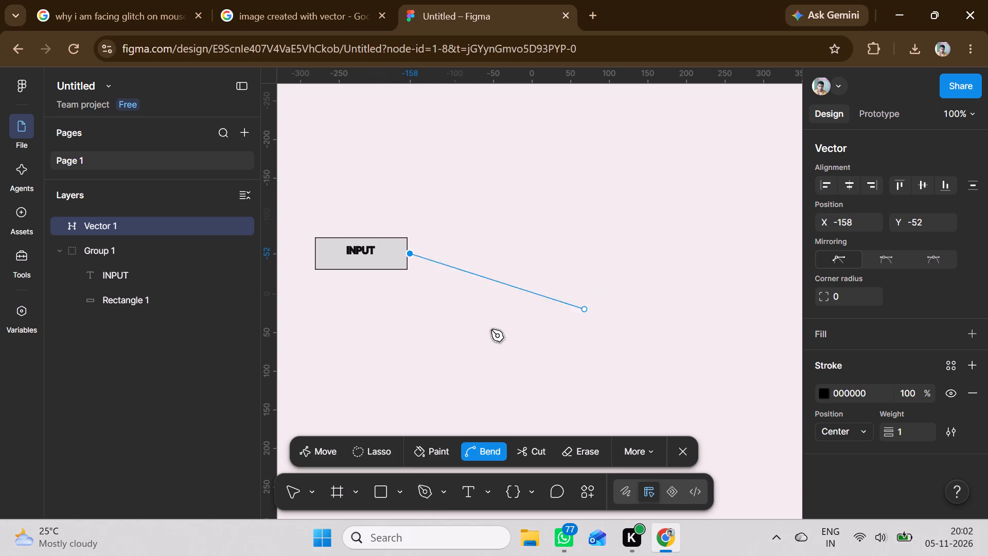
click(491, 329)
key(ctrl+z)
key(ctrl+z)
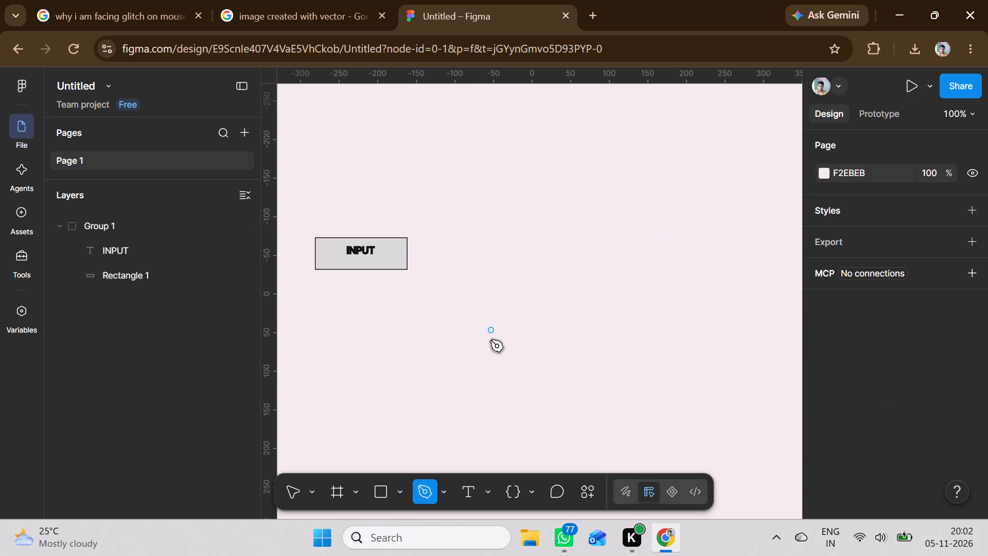
Draw a second rectangle of about 118 × 39 to the right of the INPUT box, at about X 134, Y -82.
click(386, 492)
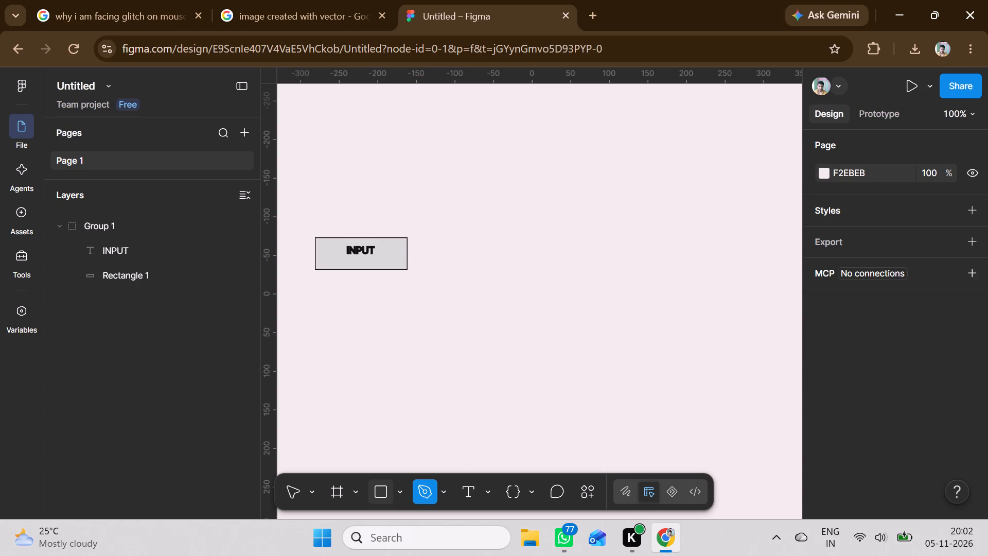
drag(636, 230, 715, 273)
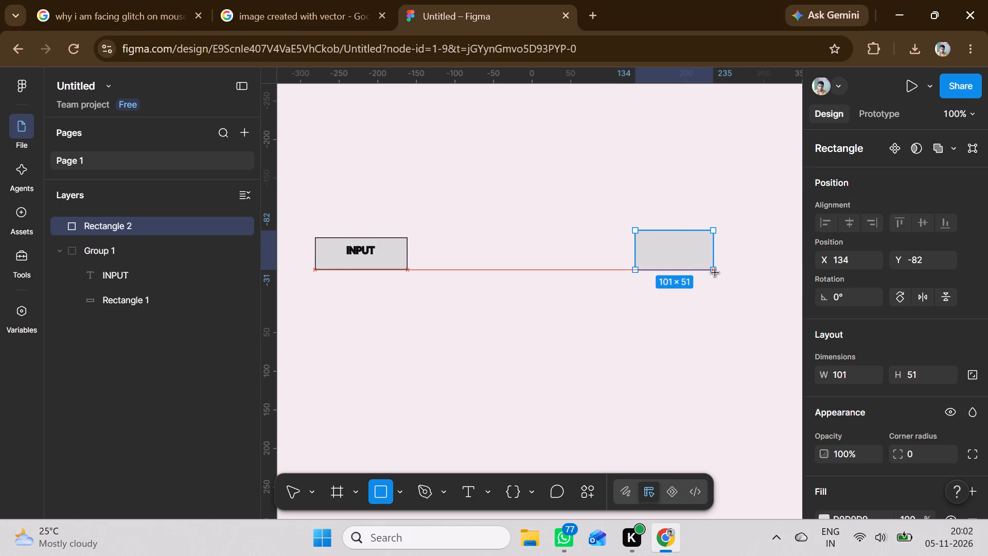
drag(715, 273, 727, 262)
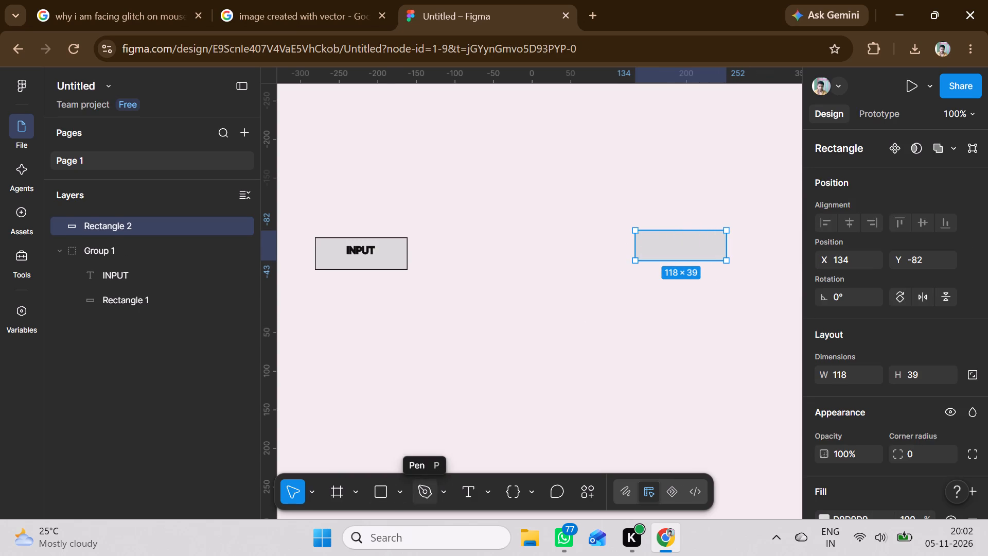
Add a text box of about 118 × 39 over the second rectangle, reading OUTPUT.
click(463, 491)
drag(637, 230, 705, 254)
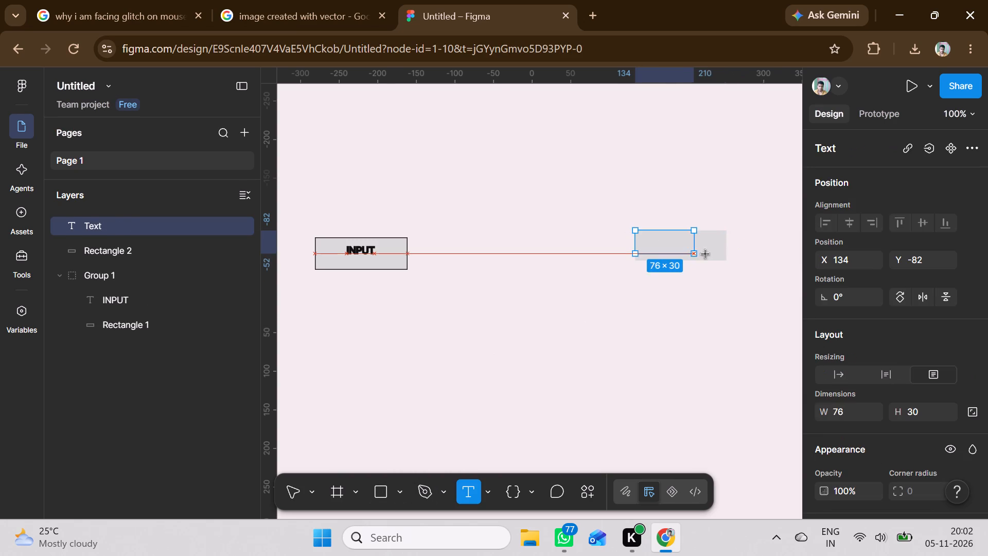
drag(705, 254, 723, 259)
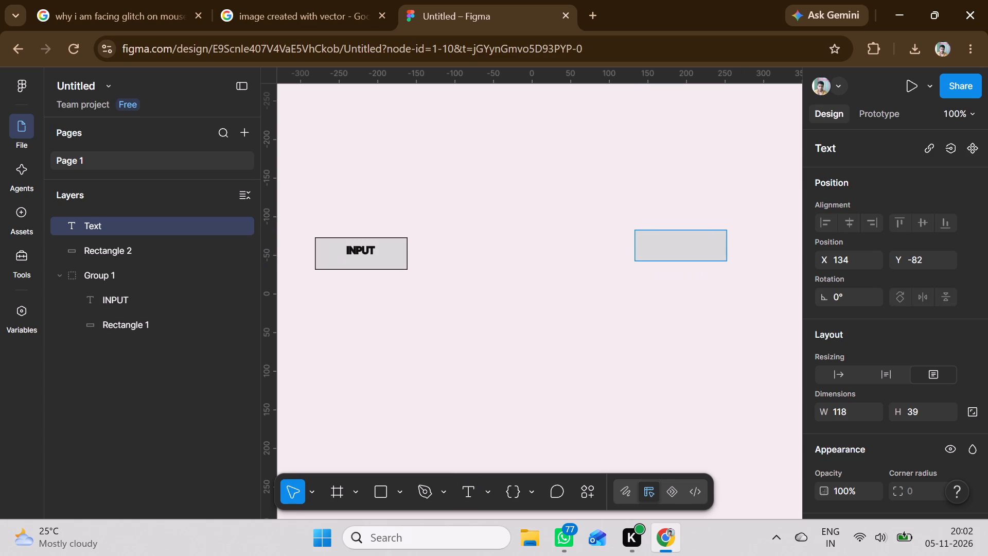
text(OUTPUT)
click(667, 308)
Add a stroke to both the OUTPUT text and the rectangle behind it.
drag(612, 211, 686, 251)
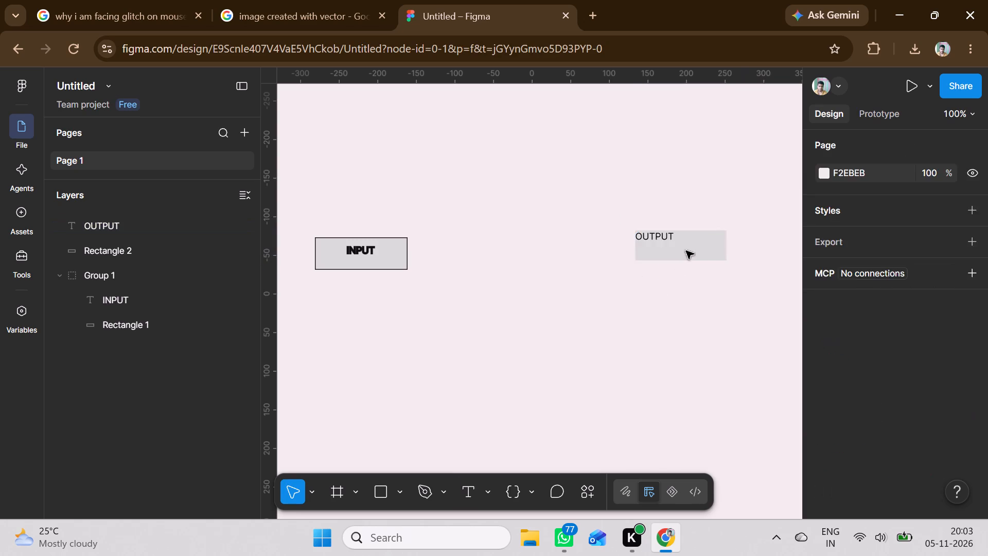
drag(686, 251, 756, 286)
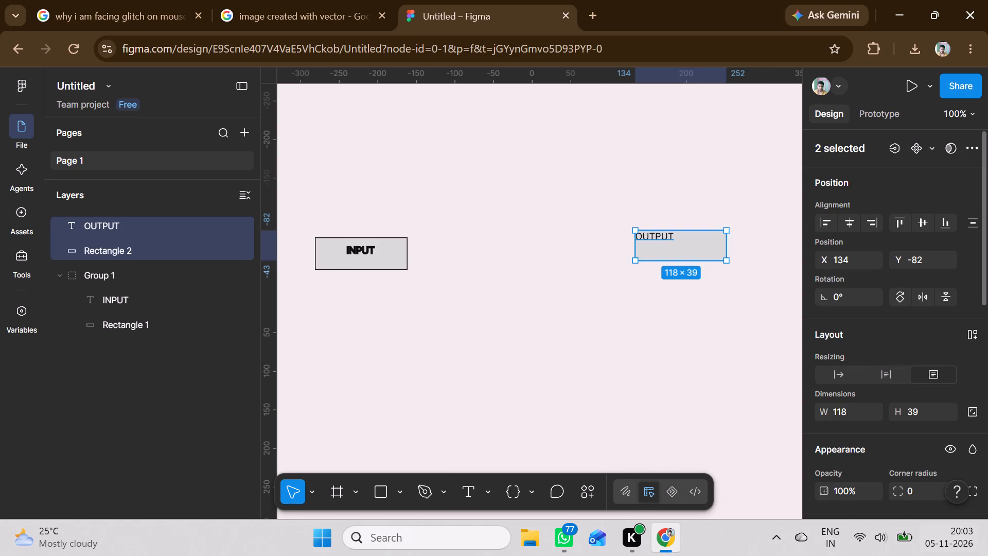
scroll(872, 459, down, 3)
scroll(817, 448, down, 3)
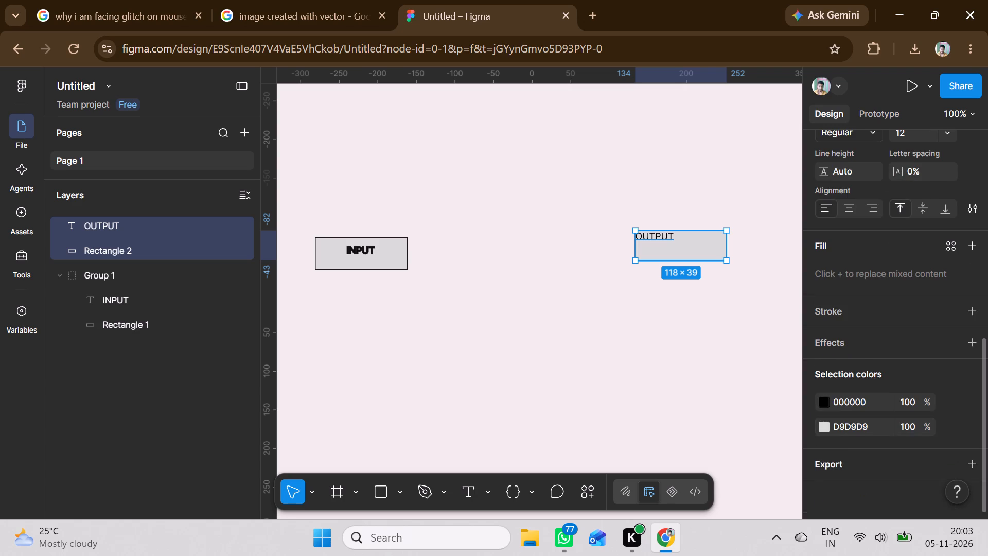
click(834, 312)
click(634, 372)
click(517, 374)
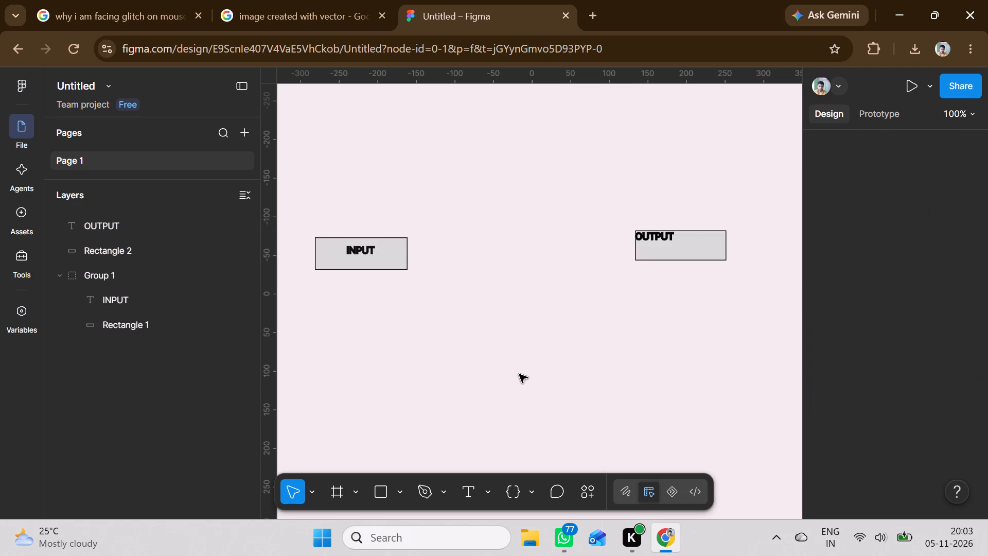
Move the OUTPUT text to the middle of its rectangle.
drag(647, 239, 667, 248)
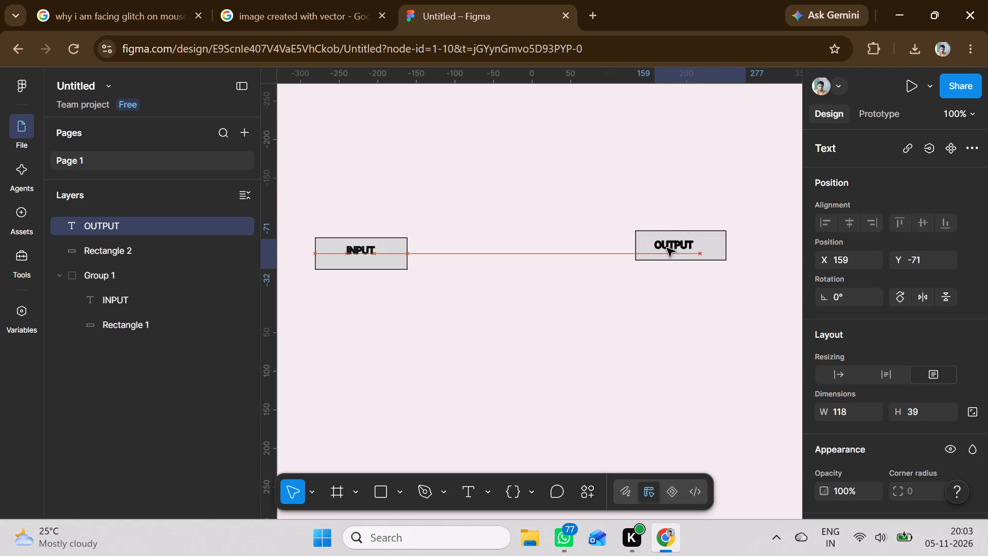
drag(667, 248, 673, 248)
click(656, 312)
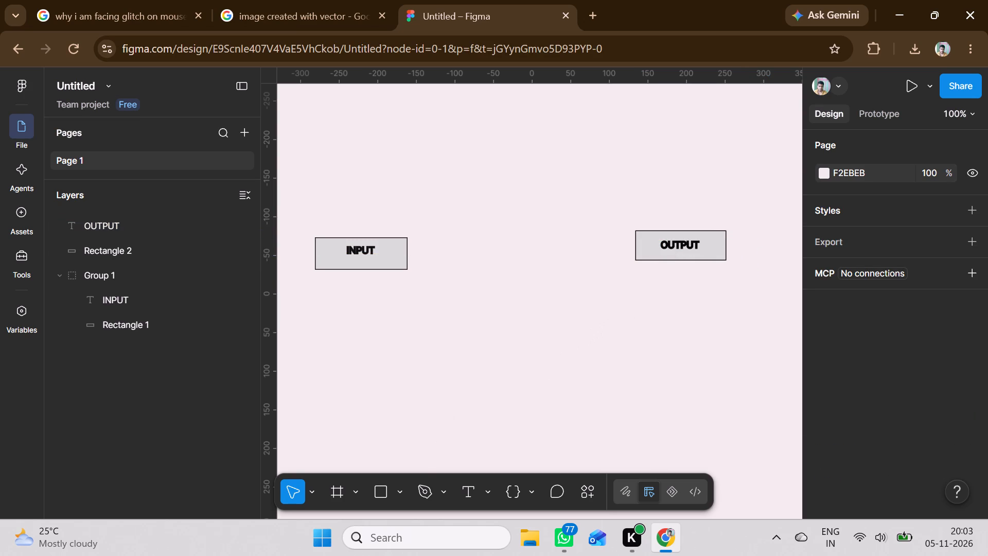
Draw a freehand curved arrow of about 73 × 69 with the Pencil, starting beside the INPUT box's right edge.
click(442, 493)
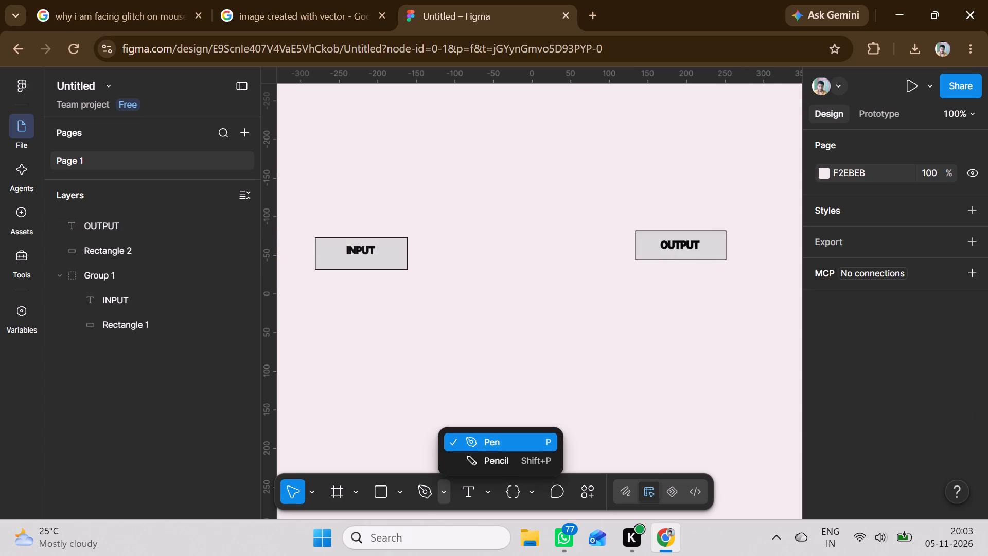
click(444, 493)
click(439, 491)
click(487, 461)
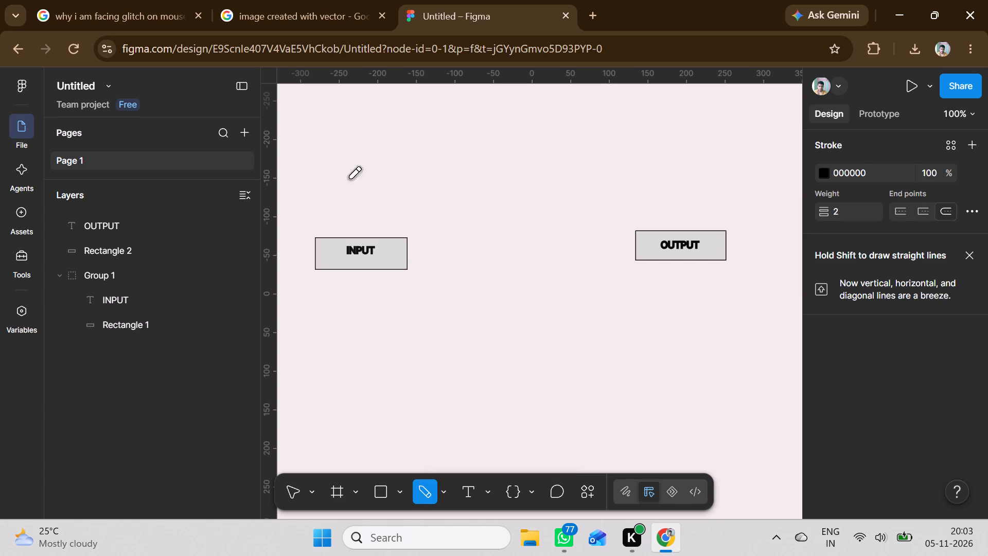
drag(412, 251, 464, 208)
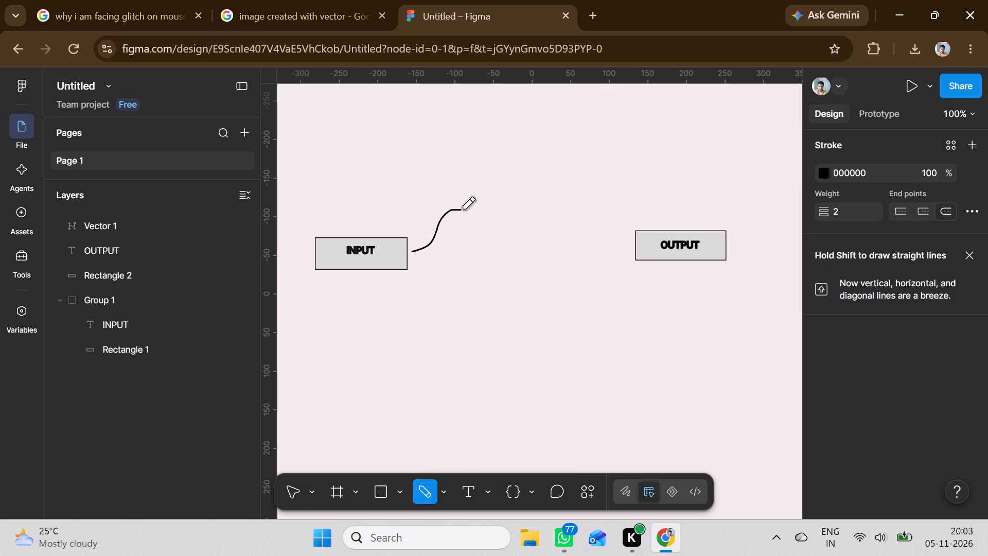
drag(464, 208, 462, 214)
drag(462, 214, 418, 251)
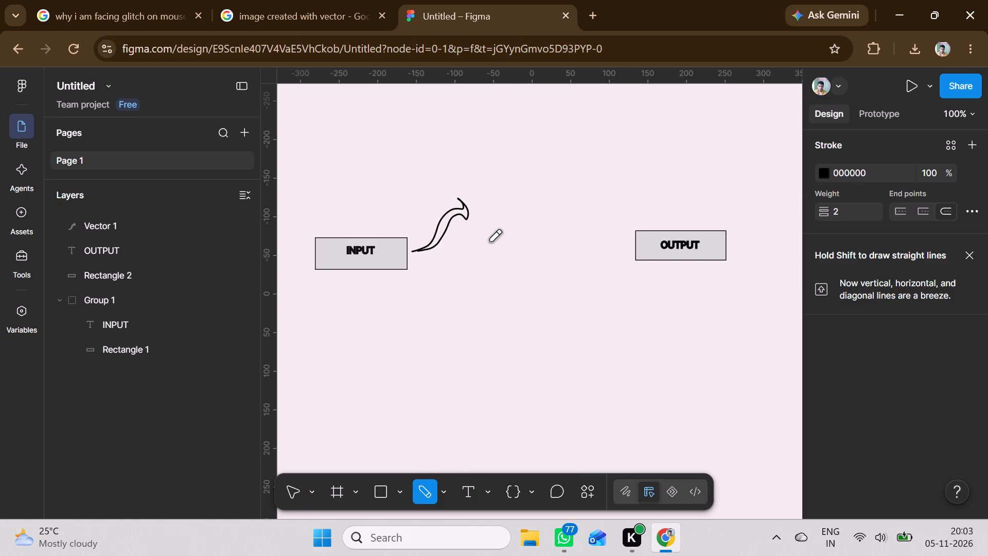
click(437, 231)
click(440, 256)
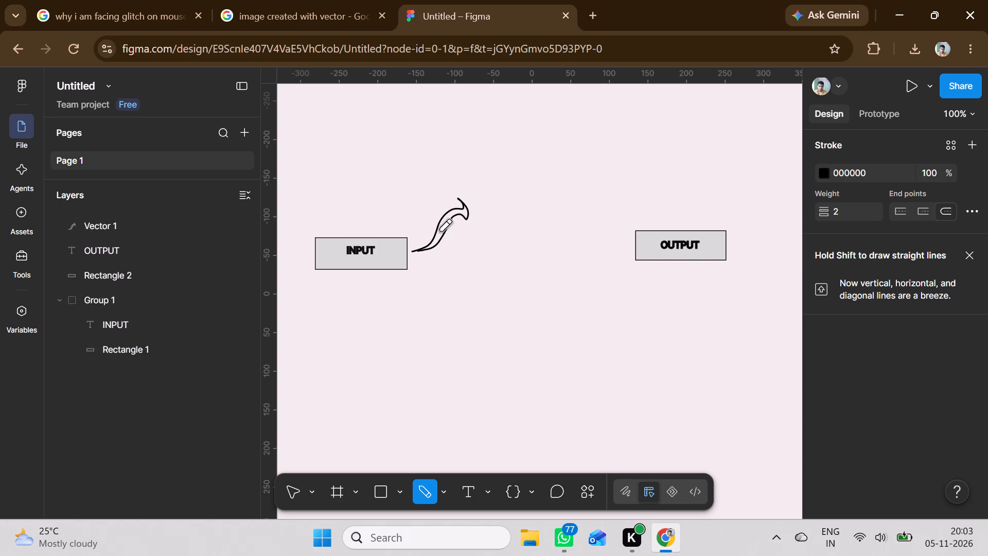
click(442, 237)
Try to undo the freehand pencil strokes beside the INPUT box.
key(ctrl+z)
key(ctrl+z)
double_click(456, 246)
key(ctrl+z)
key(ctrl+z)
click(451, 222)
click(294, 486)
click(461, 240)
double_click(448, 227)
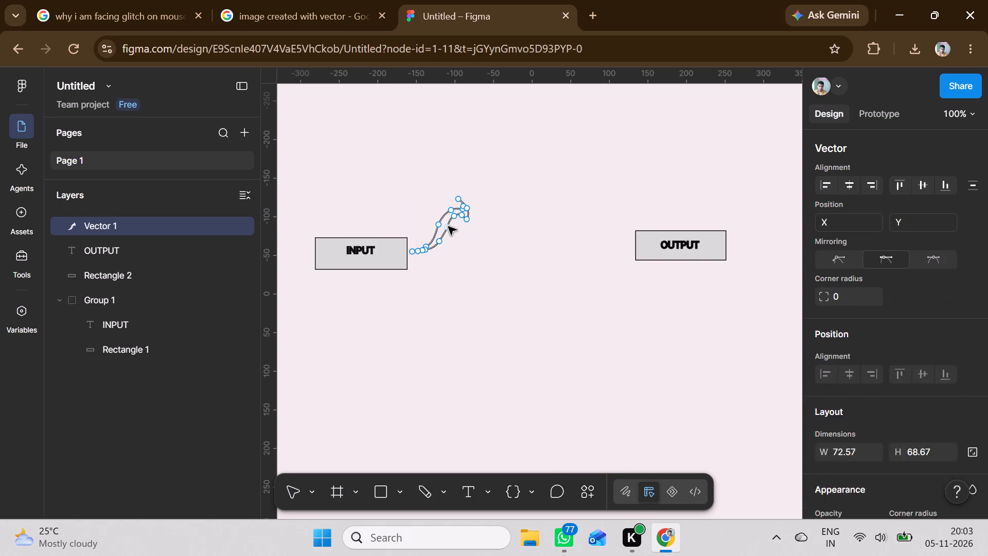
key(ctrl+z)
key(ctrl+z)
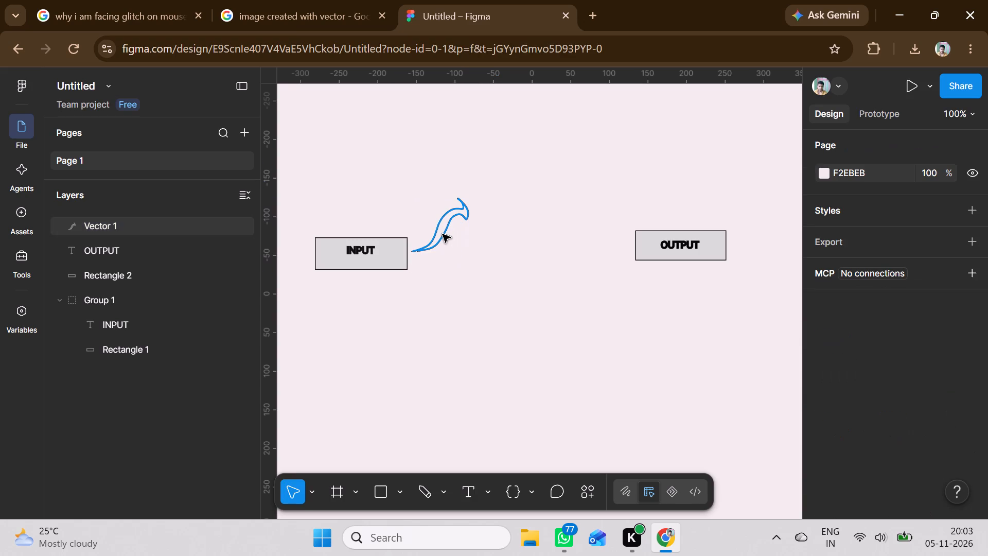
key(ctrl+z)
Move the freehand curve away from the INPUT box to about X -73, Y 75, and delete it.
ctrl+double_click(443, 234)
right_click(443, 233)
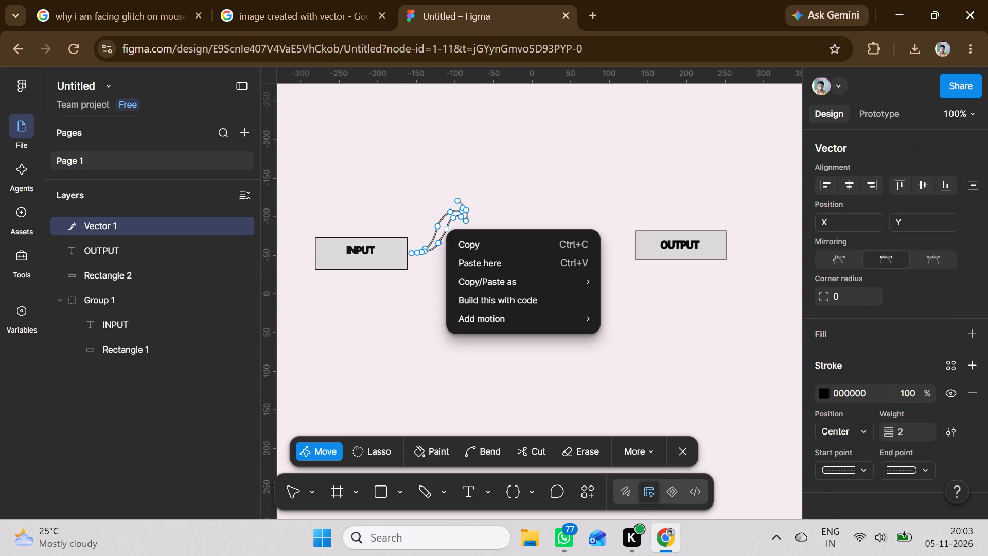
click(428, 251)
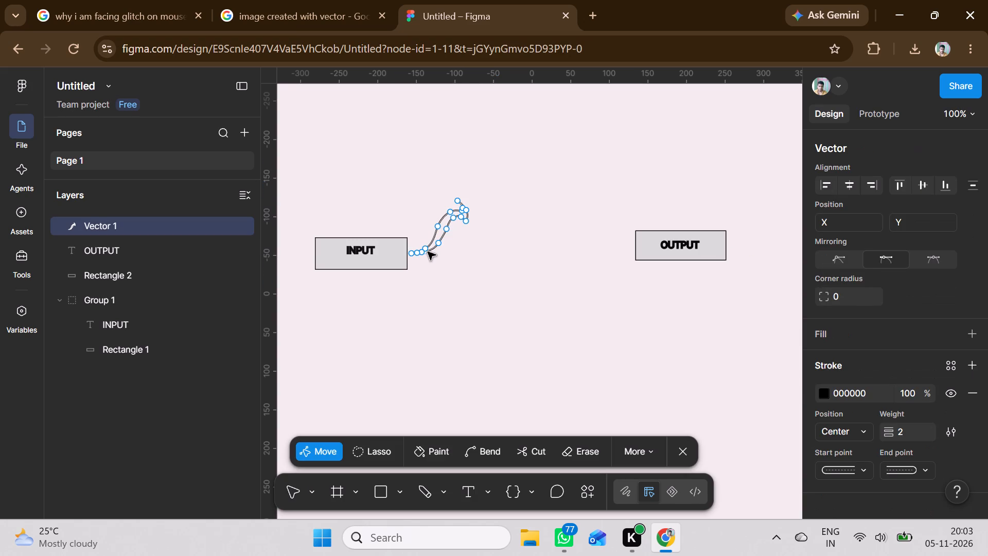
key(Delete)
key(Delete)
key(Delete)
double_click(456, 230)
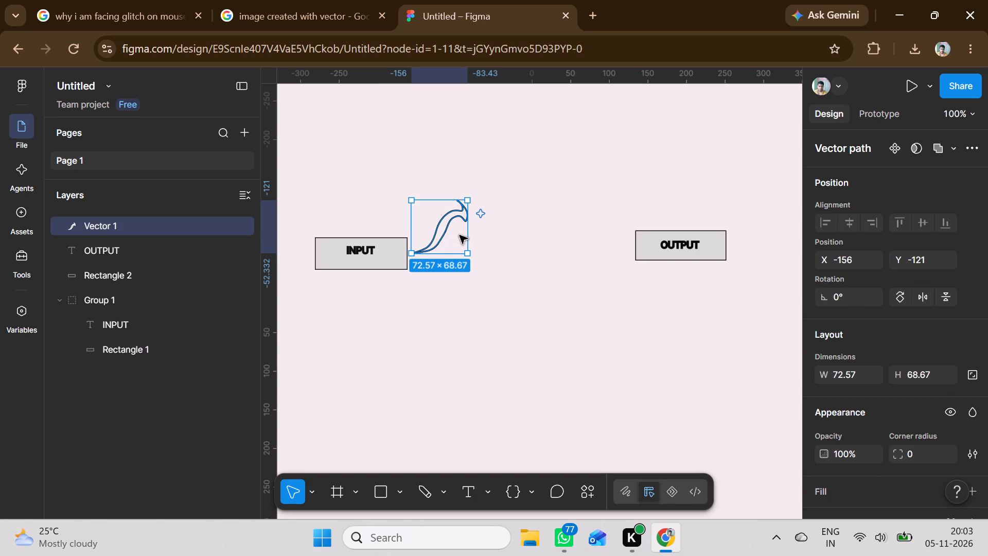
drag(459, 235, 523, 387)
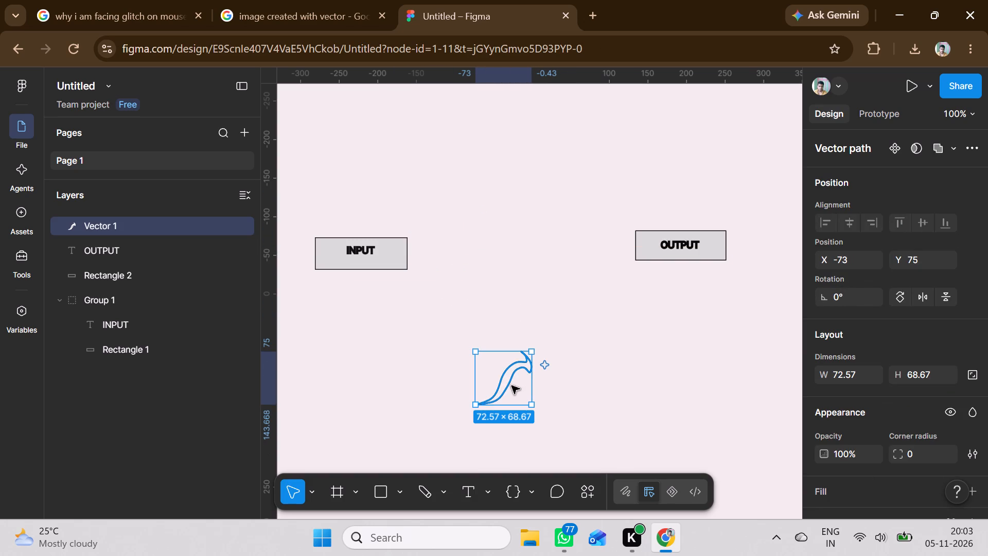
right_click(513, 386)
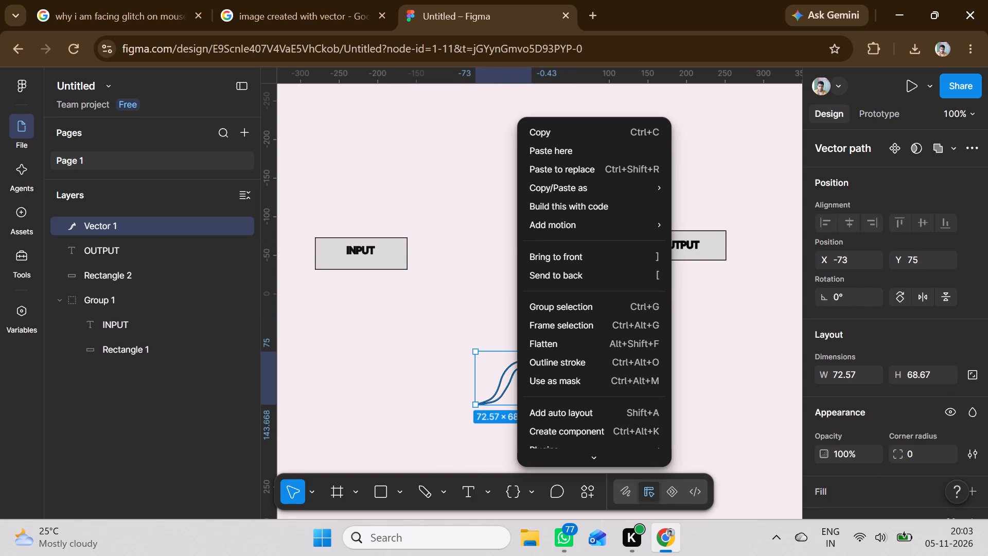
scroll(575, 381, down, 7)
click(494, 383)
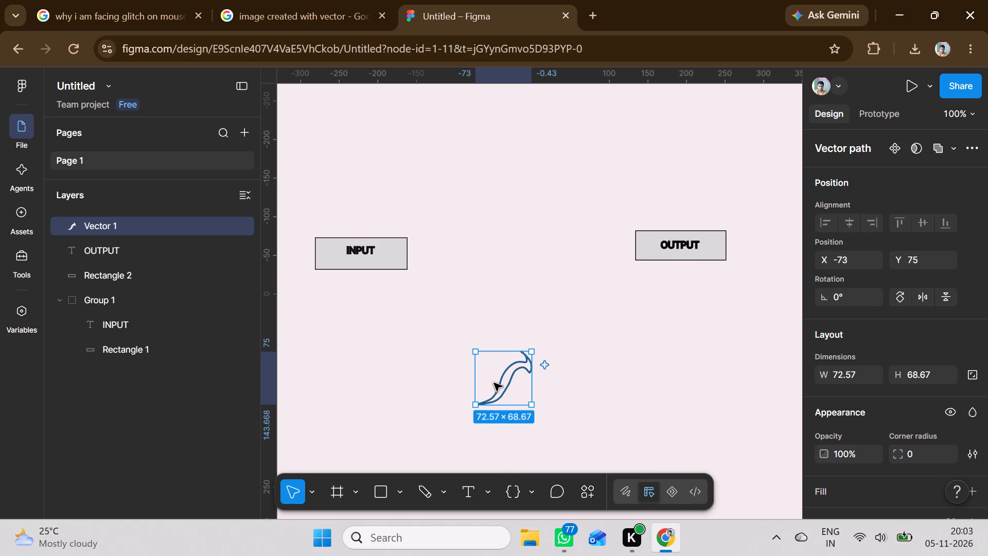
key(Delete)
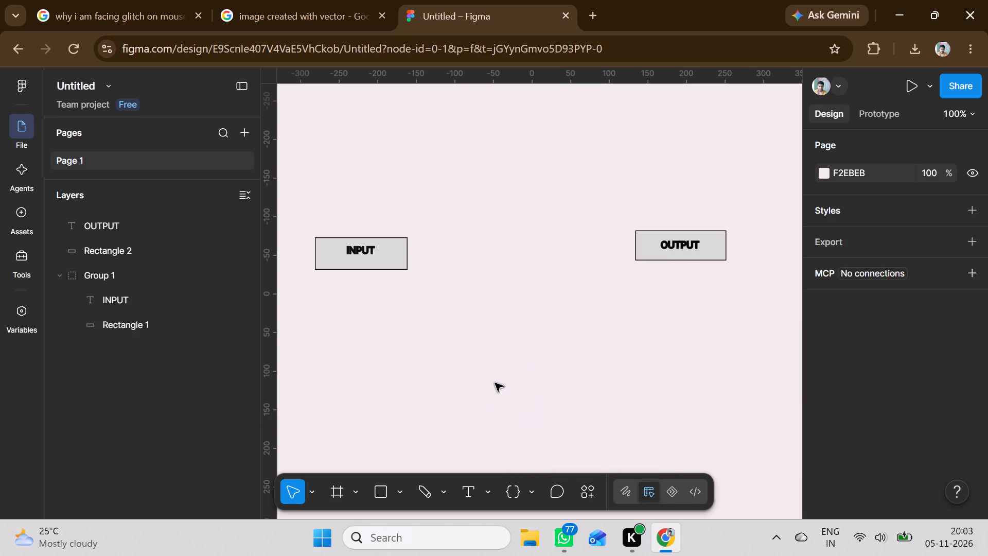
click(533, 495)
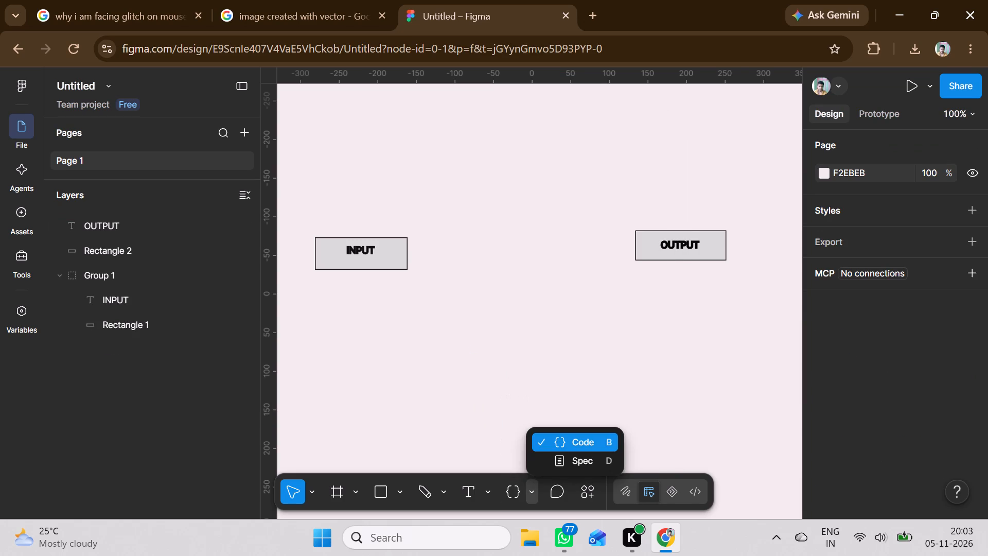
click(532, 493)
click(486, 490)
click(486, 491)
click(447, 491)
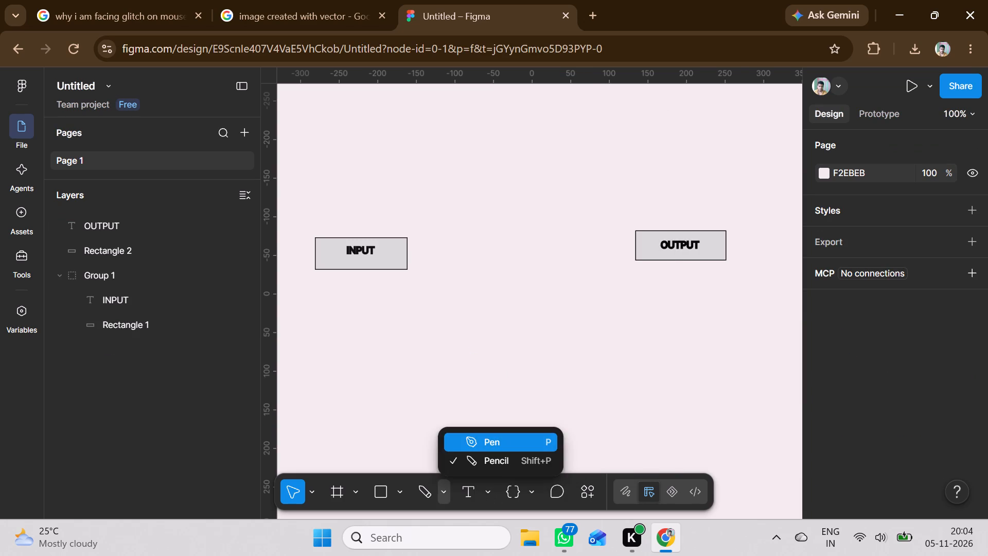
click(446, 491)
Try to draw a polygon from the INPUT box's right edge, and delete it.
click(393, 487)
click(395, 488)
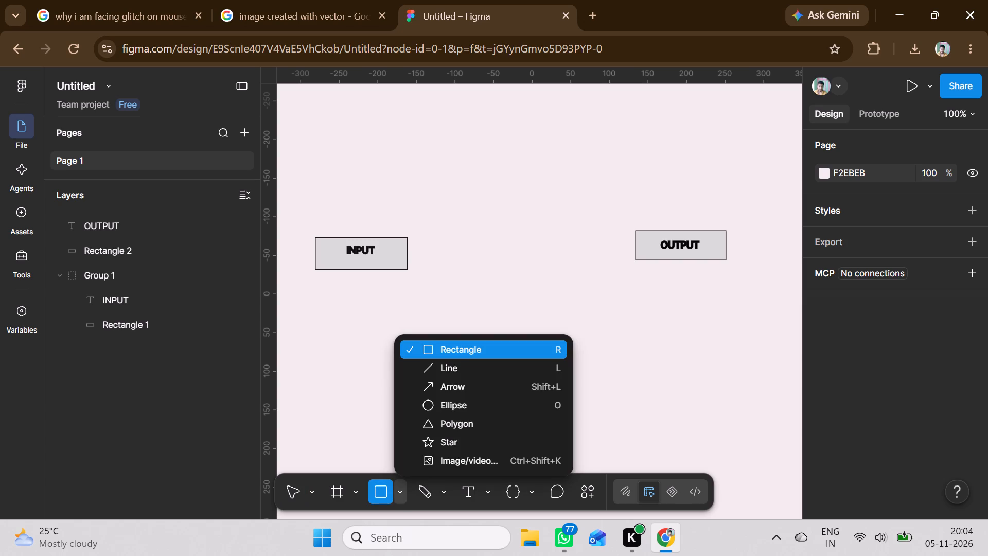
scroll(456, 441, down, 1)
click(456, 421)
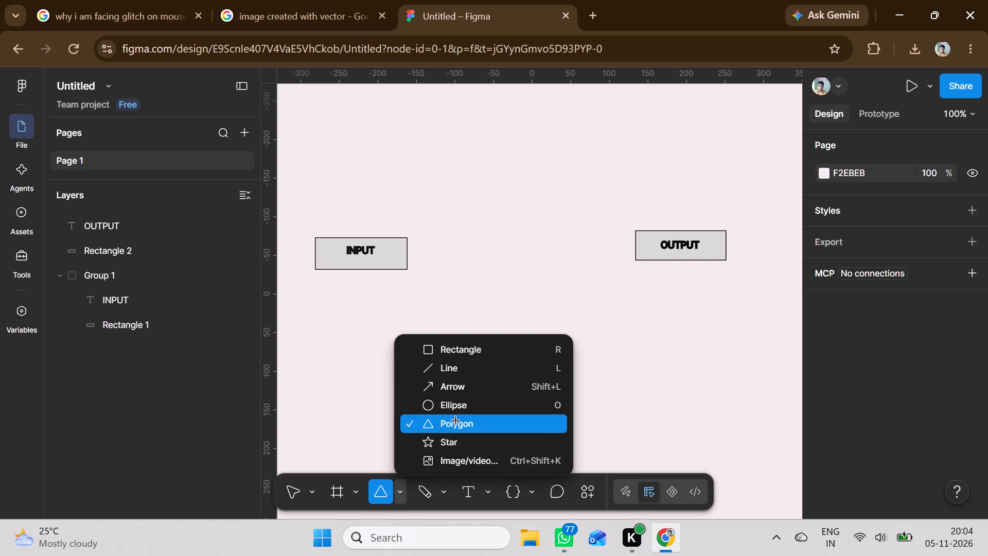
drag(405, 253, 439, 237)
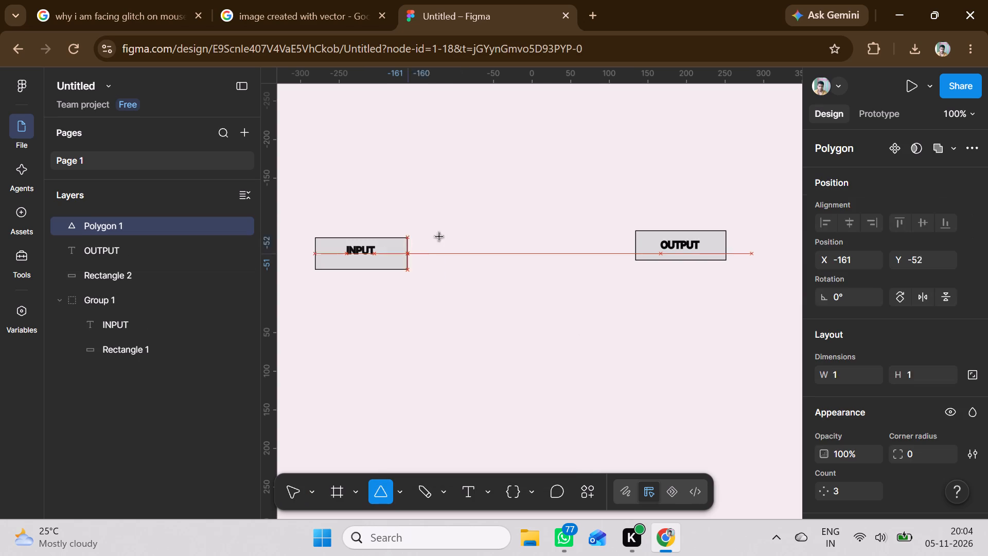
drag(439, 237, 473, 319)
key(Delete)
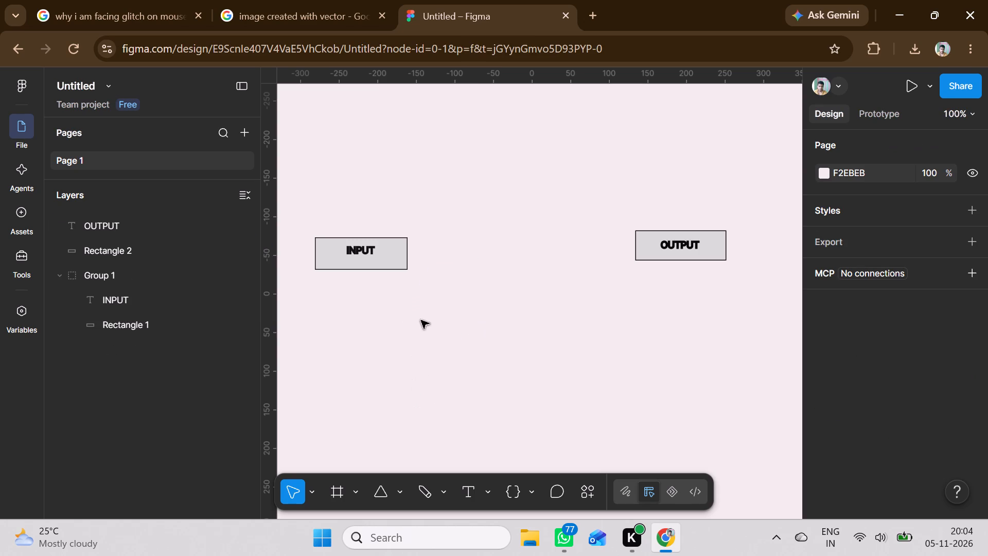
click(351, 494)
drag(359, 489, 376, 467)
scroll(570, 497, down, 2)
Switch the workspace to Draw mode.
click(627, 491)
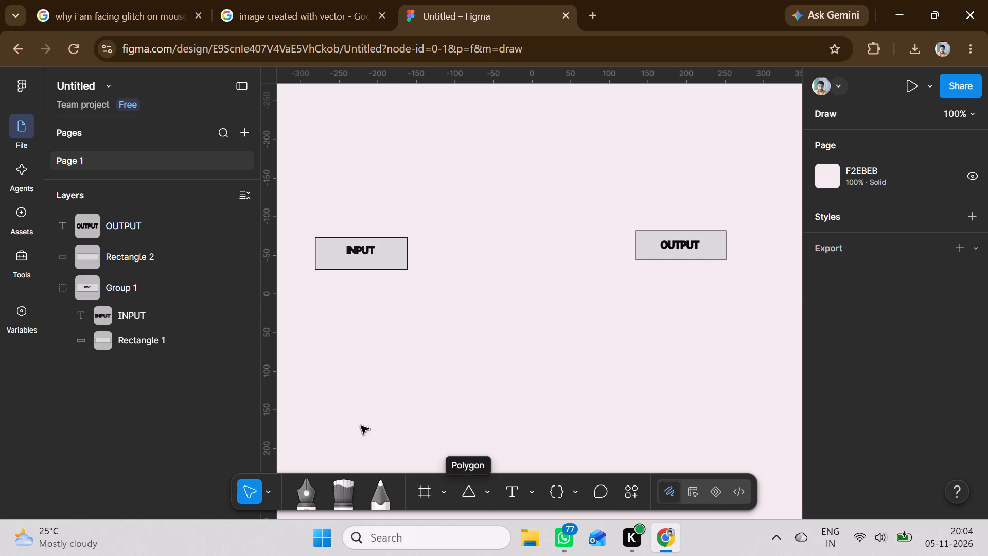
click(447, 492)
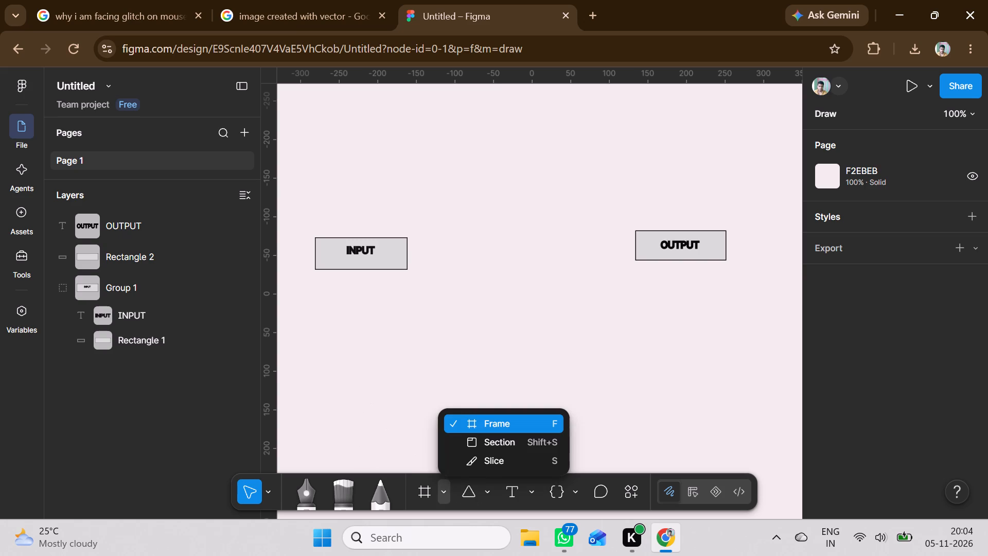
click(447, 492)
Draw an arrow about 100 long, slanting up at about 45° from the middle of the INPUT box's right edge.
click(485, 492)
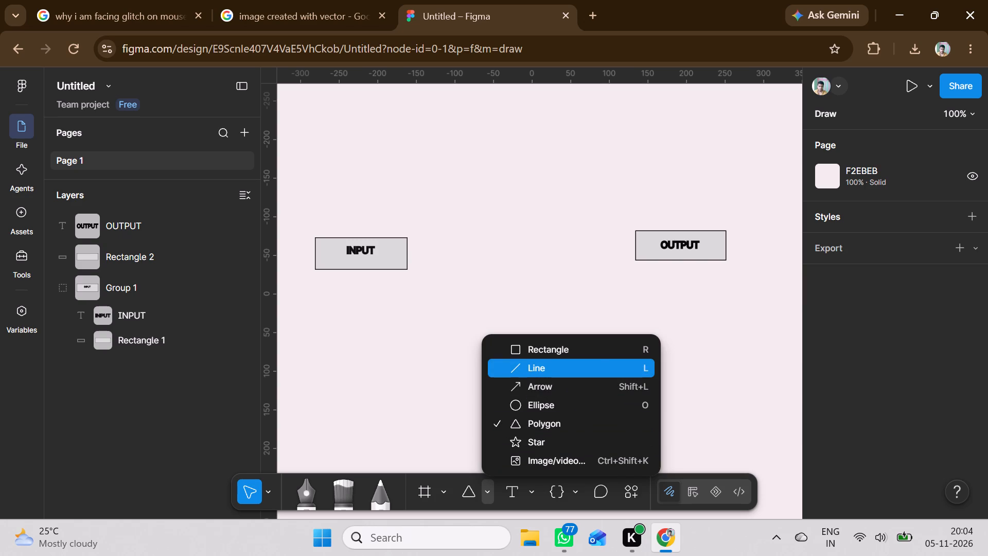
click(532, 381)
drag(411, 252, 412, 251)
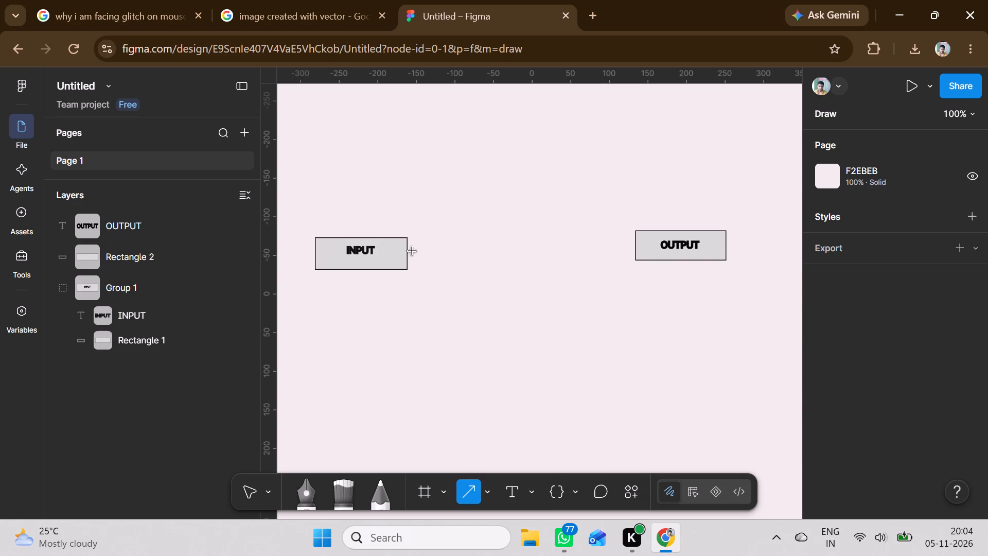
drag(412, 251, 478, 200)
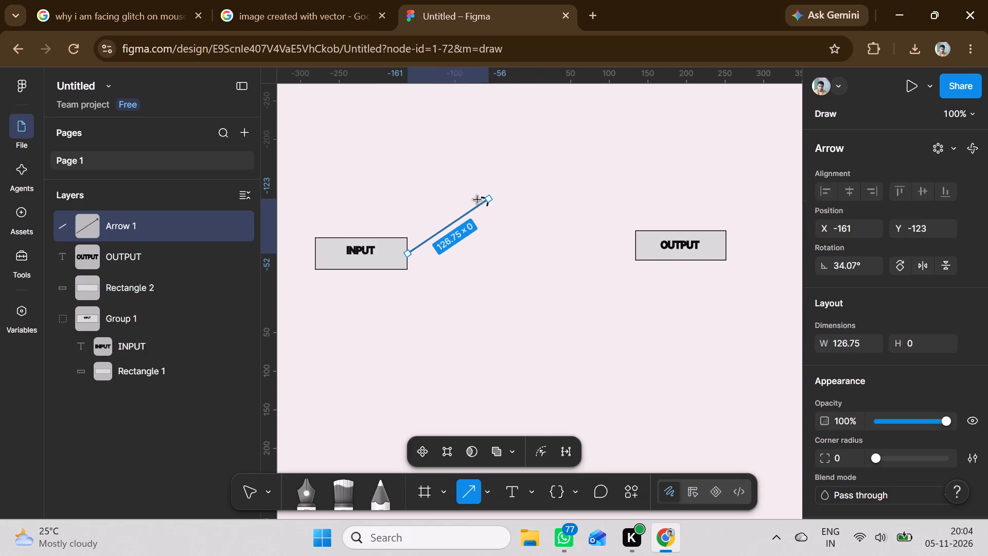
drag(478, 200, 462, 199)
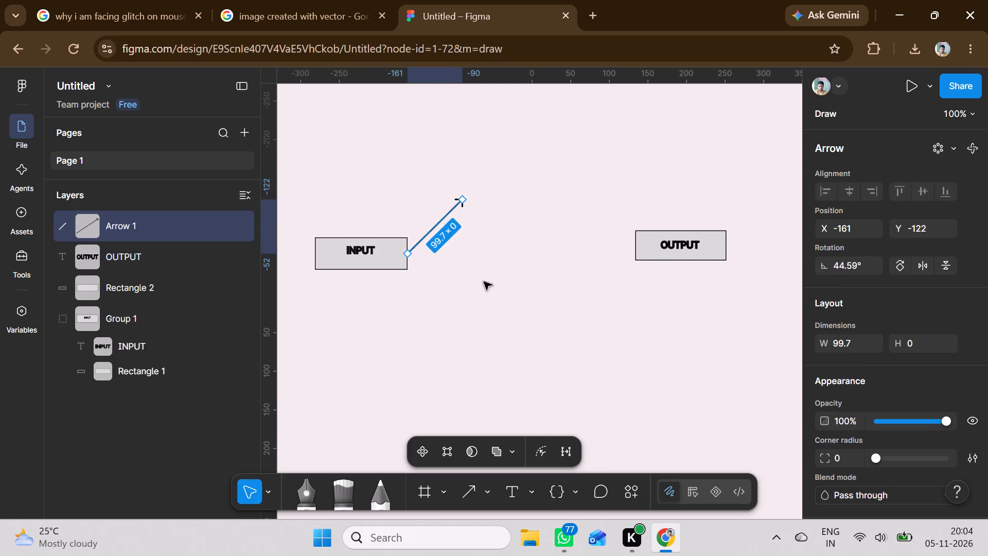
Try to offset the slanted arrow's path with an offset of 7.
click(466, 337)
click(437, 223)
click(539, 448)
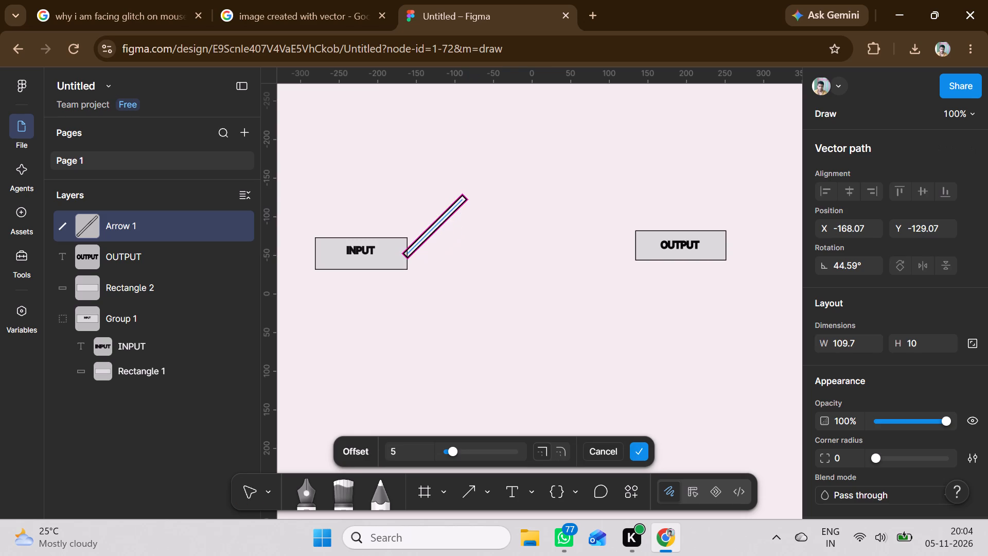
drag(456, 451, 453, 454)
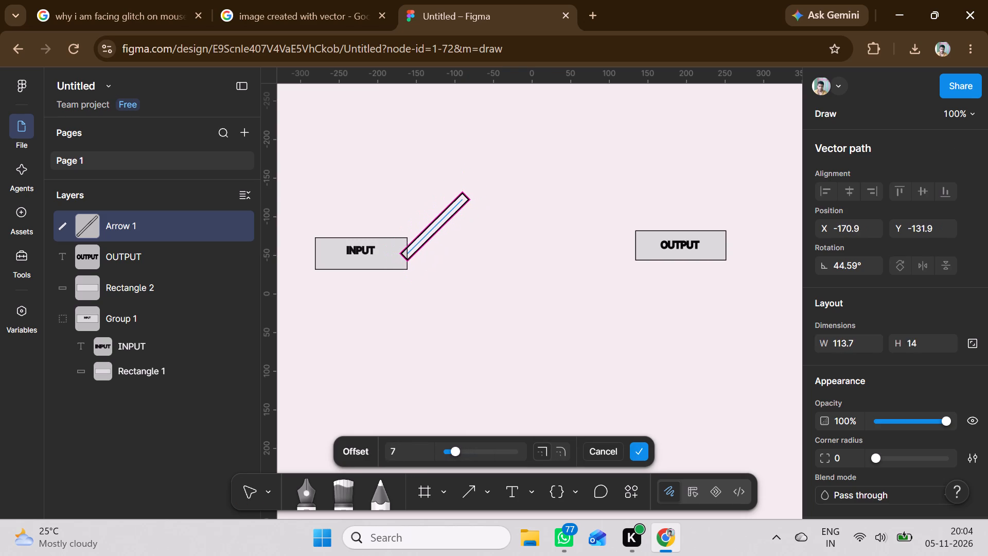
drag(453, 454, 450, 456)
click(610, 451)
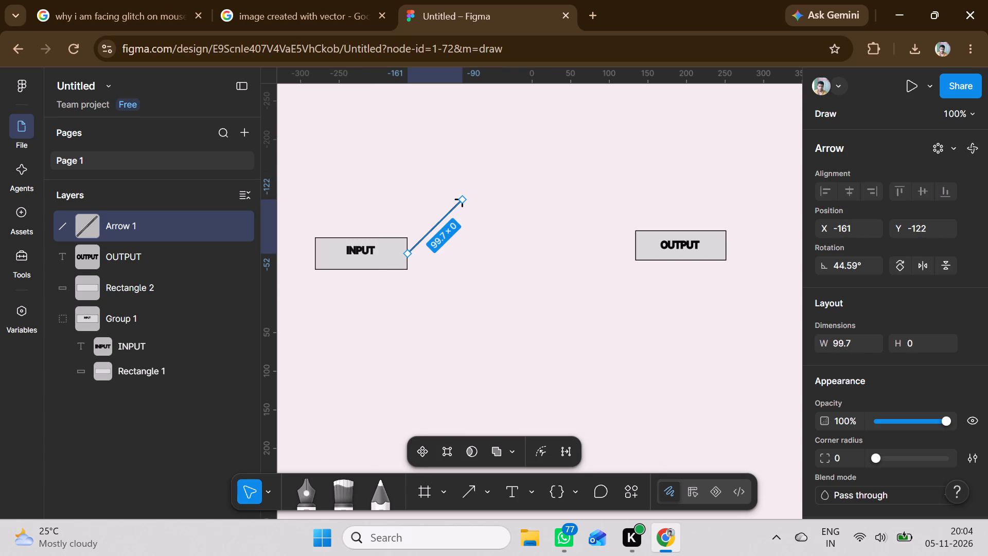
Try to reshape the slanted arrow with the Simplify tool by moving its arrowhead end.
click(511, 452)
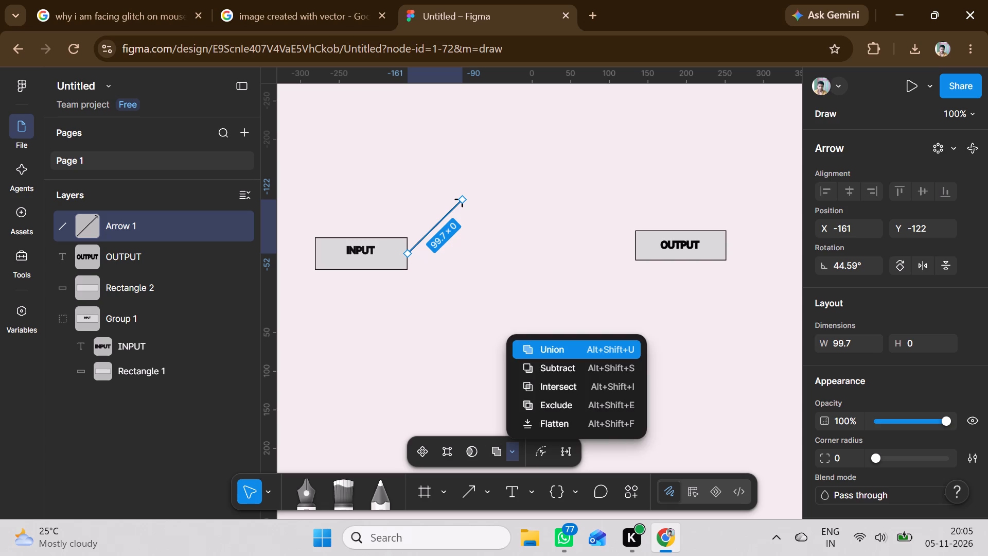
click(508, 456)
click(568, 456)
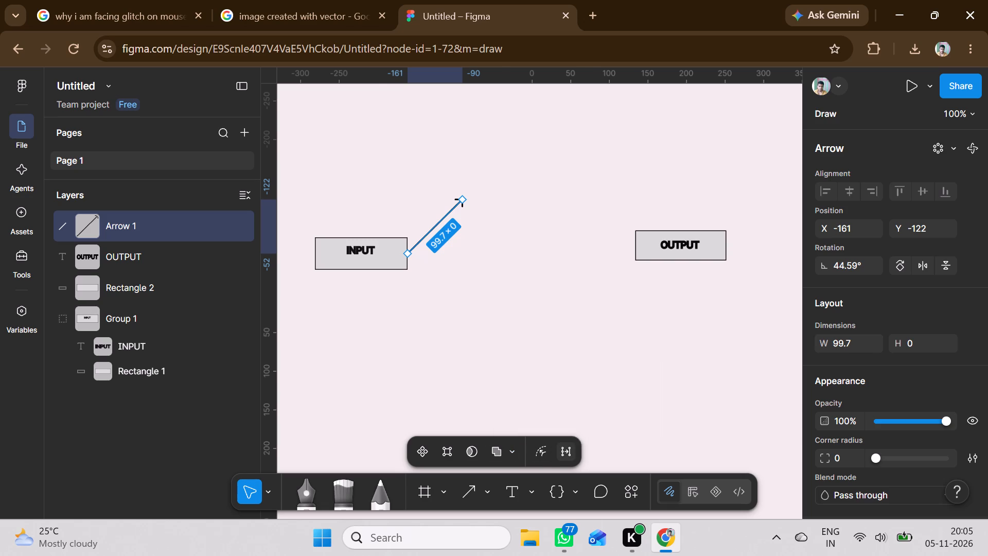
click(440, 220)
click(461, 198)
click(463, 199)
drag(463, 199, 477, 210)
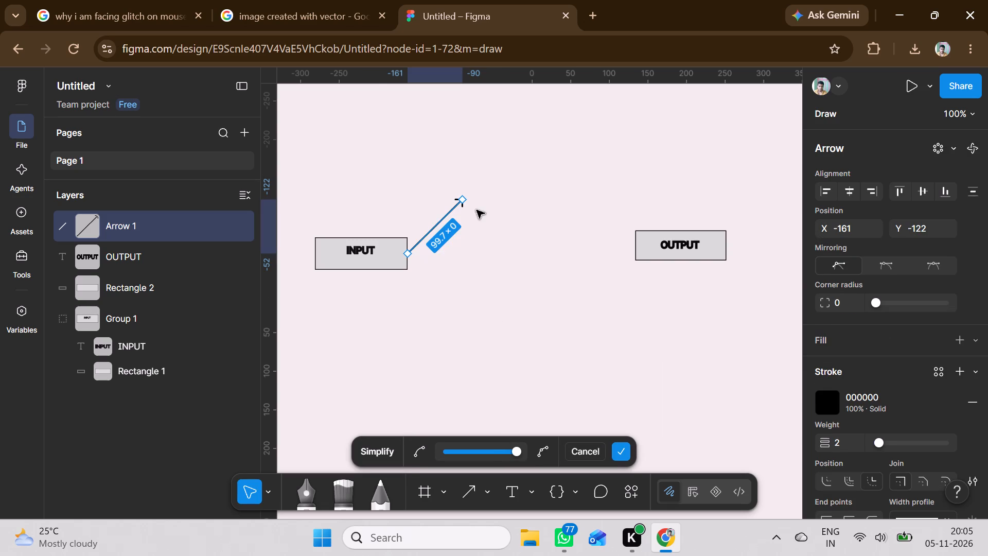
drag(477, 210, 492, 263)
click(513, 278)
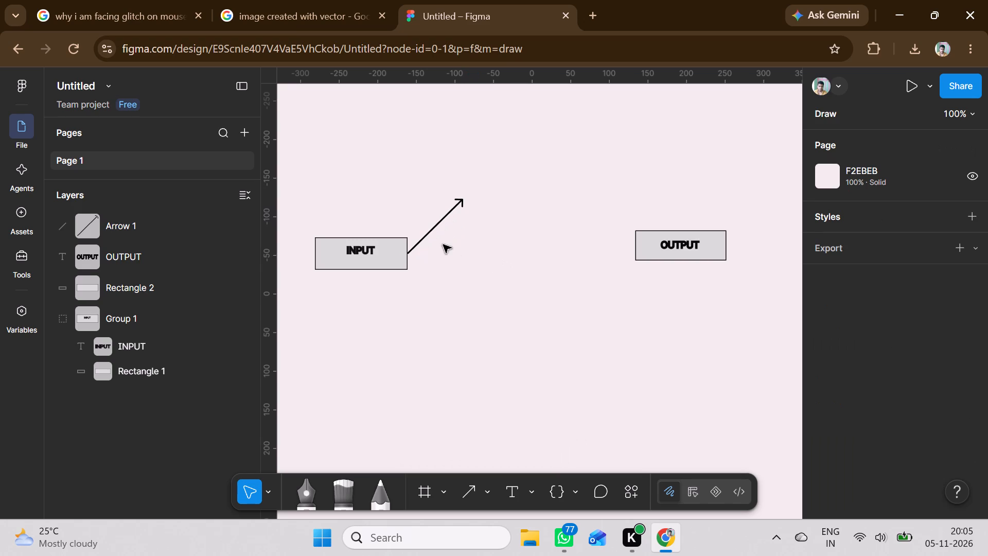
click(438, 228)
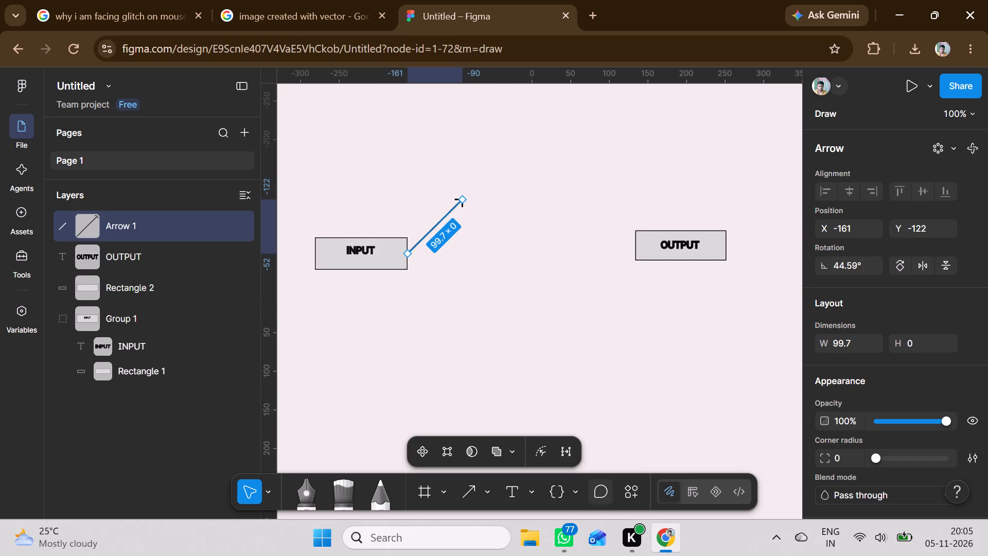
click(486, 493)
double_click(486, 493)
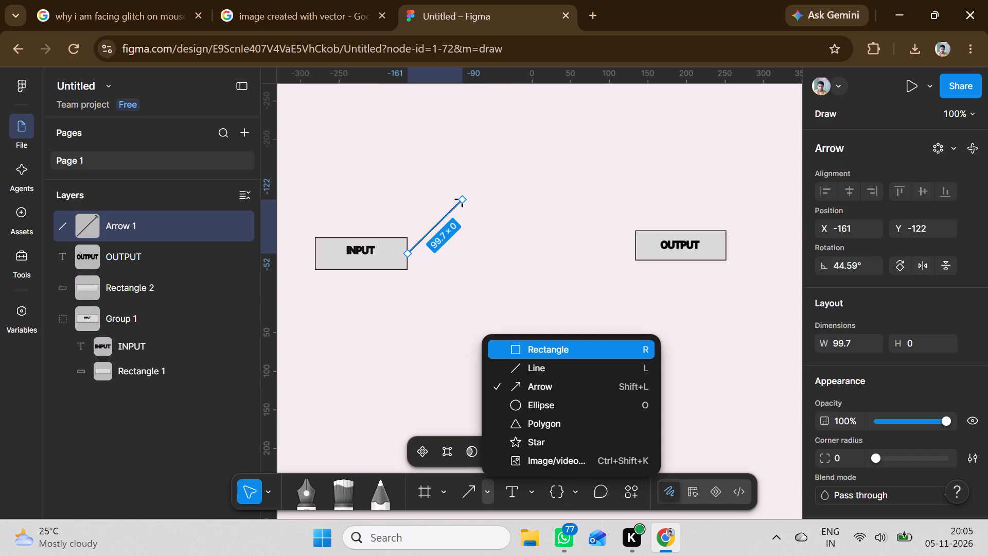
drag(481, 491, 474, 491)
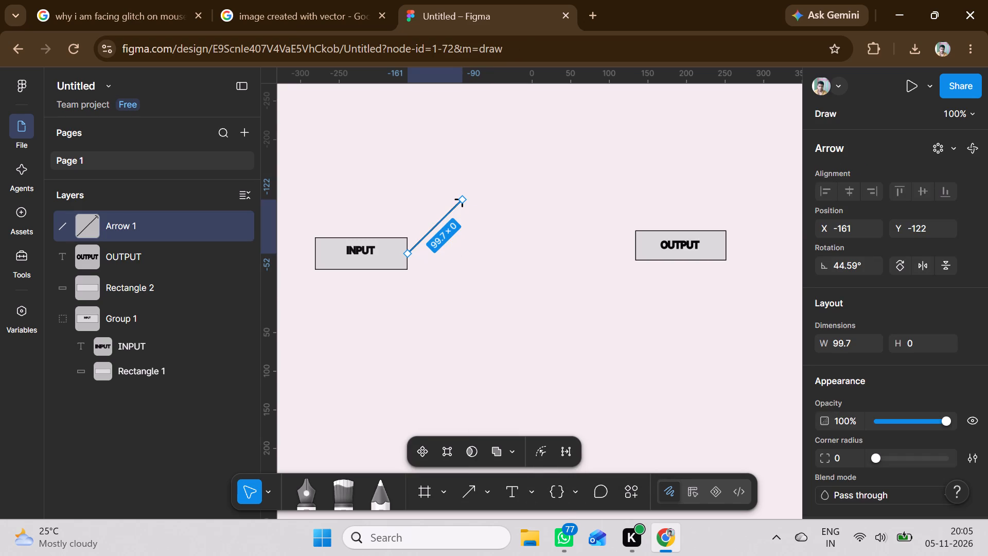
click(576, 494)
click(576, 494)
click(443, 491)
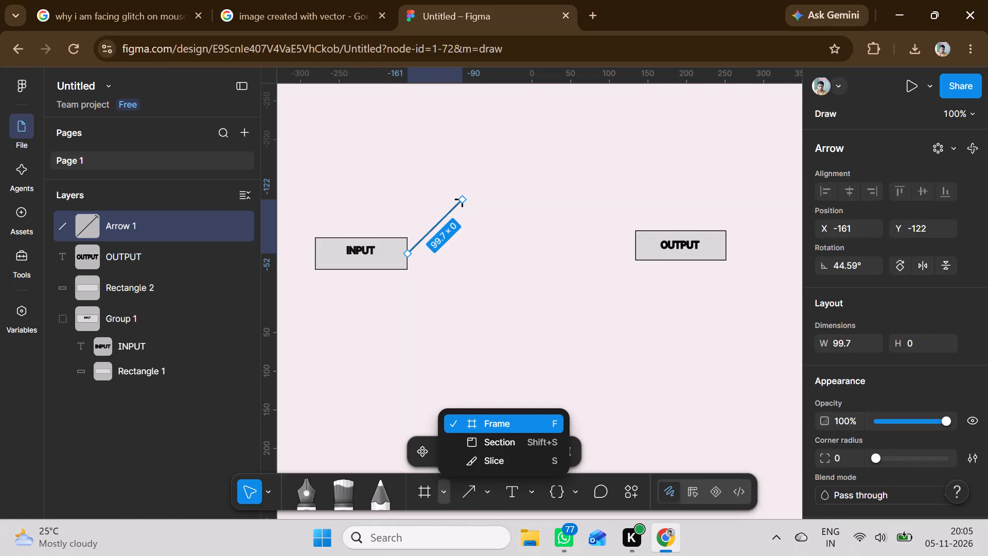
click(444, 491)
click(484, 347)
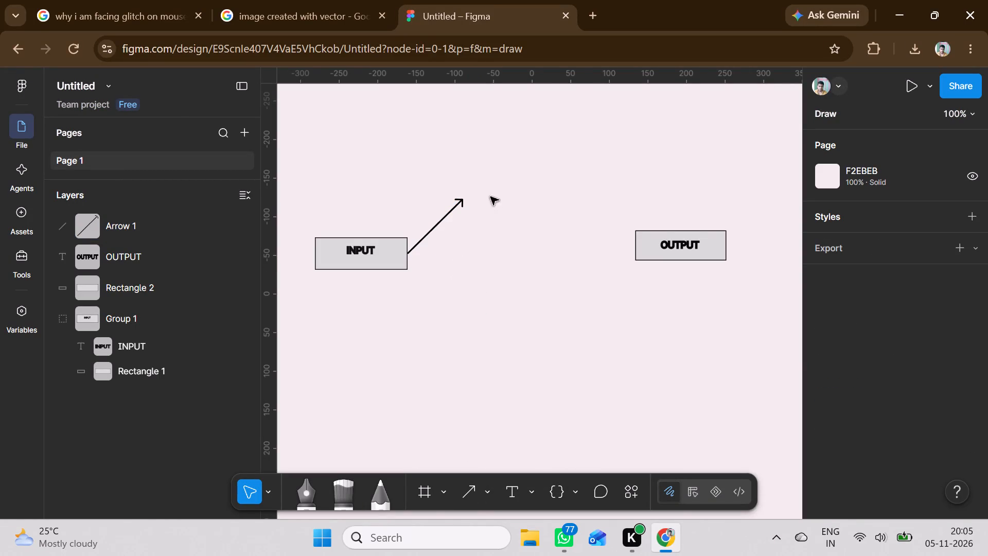
Search Google in a new browser tab for "how to draw curve arrow in figma" and read the instructions.
click(598, 13)
click(496, 290)
click(495, 274)
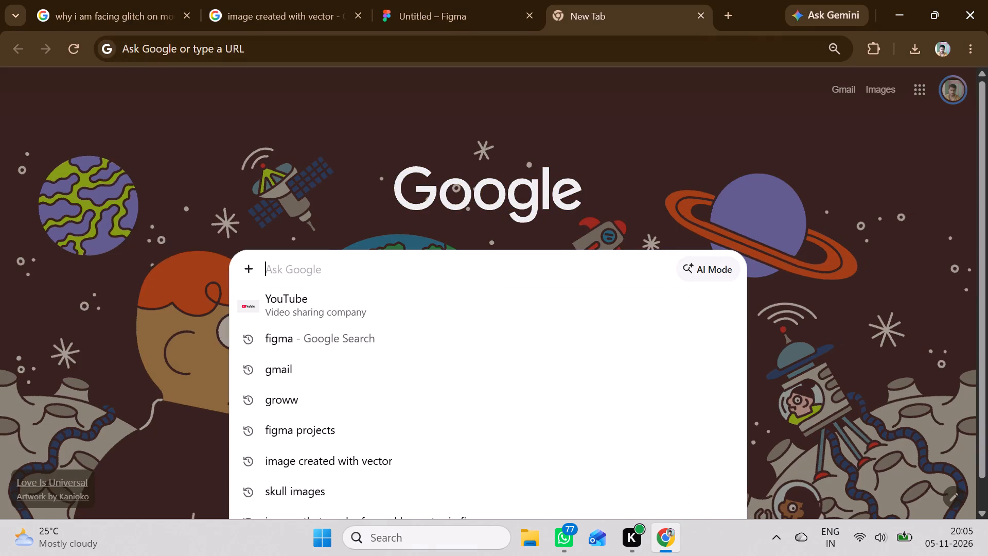
text(how to draw curve err)
key(BackSpace)
key(BackSpace)
key(BackSpace)
text(arrow n)
key(BackSpace)
text(in figma)
key(Return)
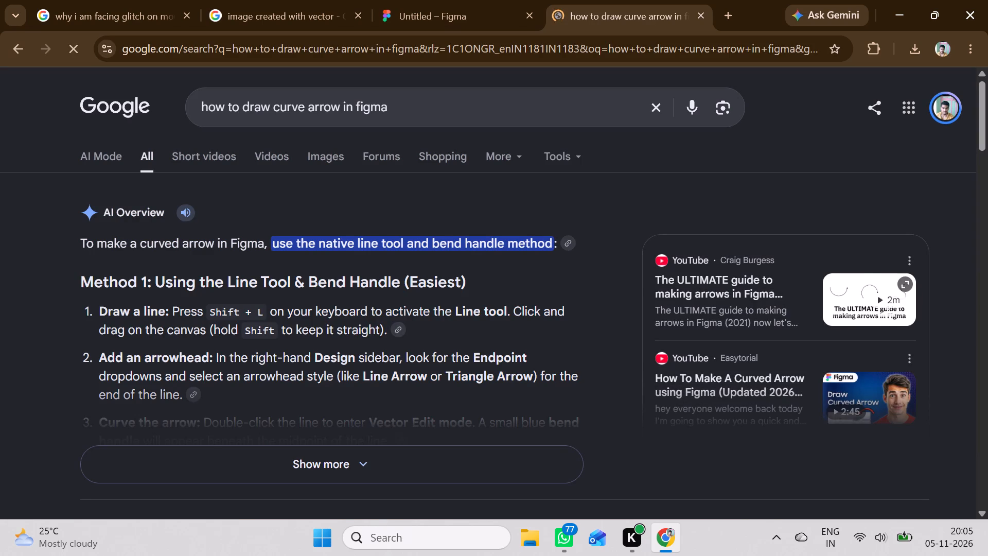
scroll(327, 336, down, 2)
scroll(328, 310, up, 2)
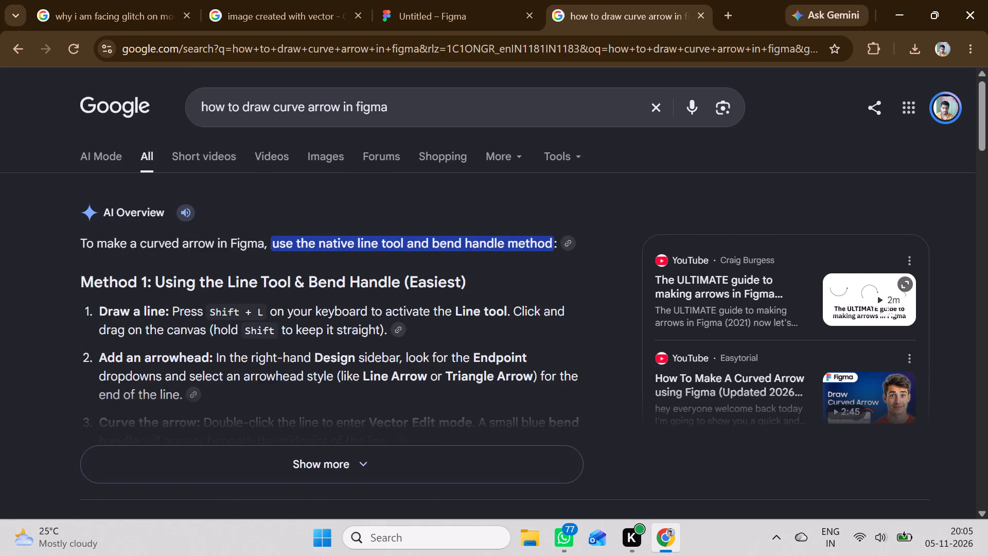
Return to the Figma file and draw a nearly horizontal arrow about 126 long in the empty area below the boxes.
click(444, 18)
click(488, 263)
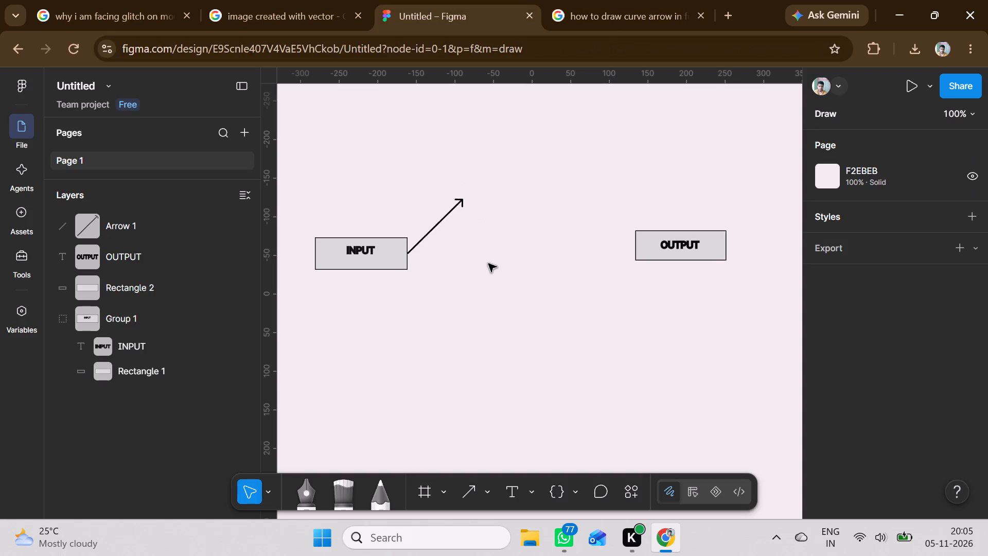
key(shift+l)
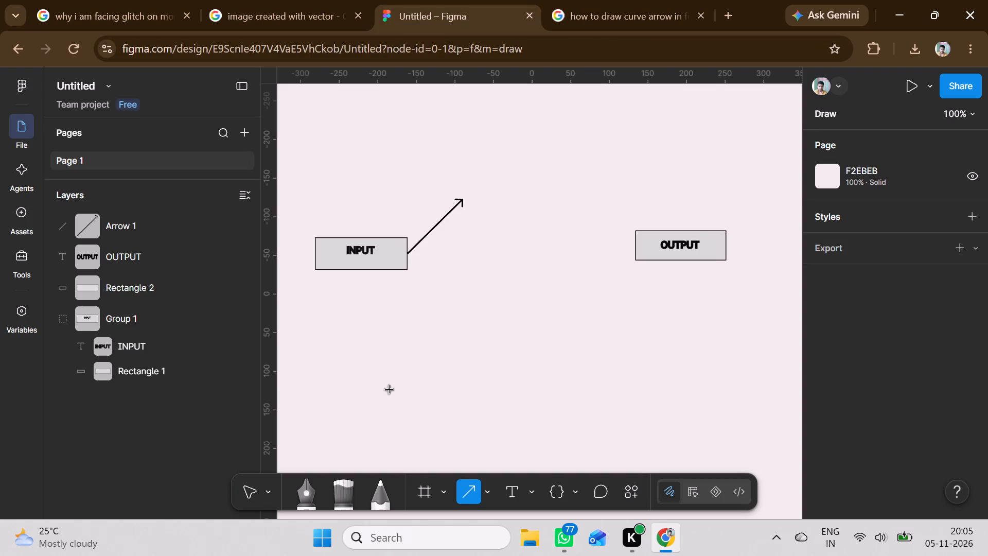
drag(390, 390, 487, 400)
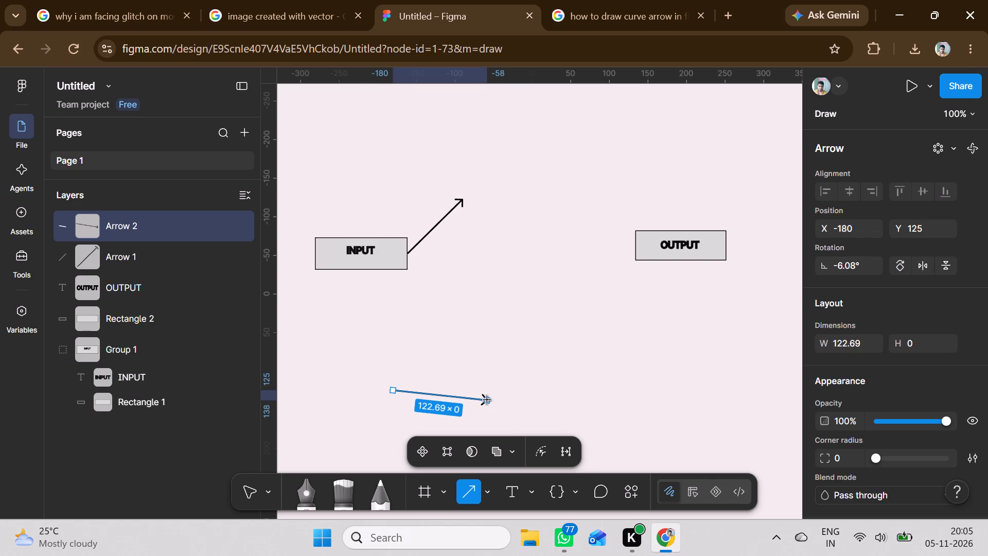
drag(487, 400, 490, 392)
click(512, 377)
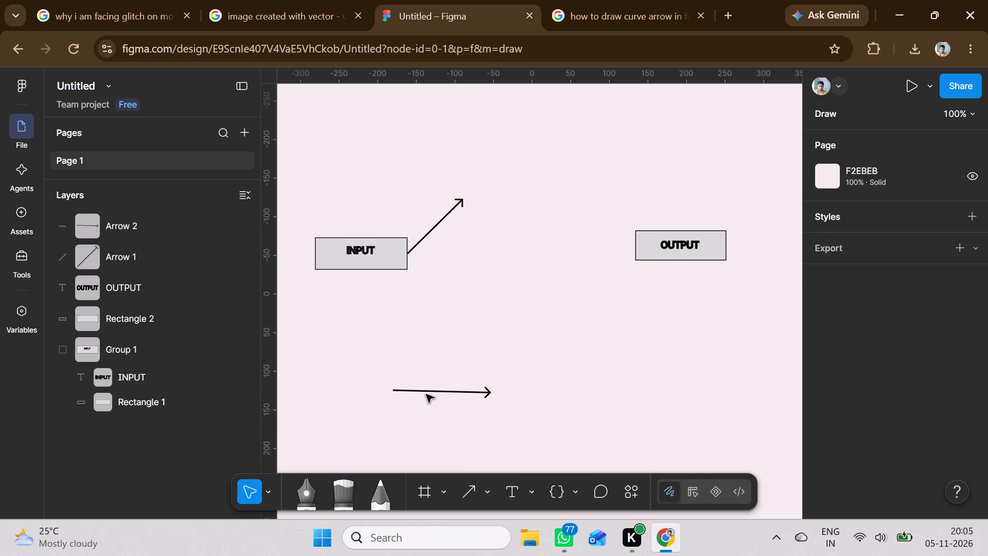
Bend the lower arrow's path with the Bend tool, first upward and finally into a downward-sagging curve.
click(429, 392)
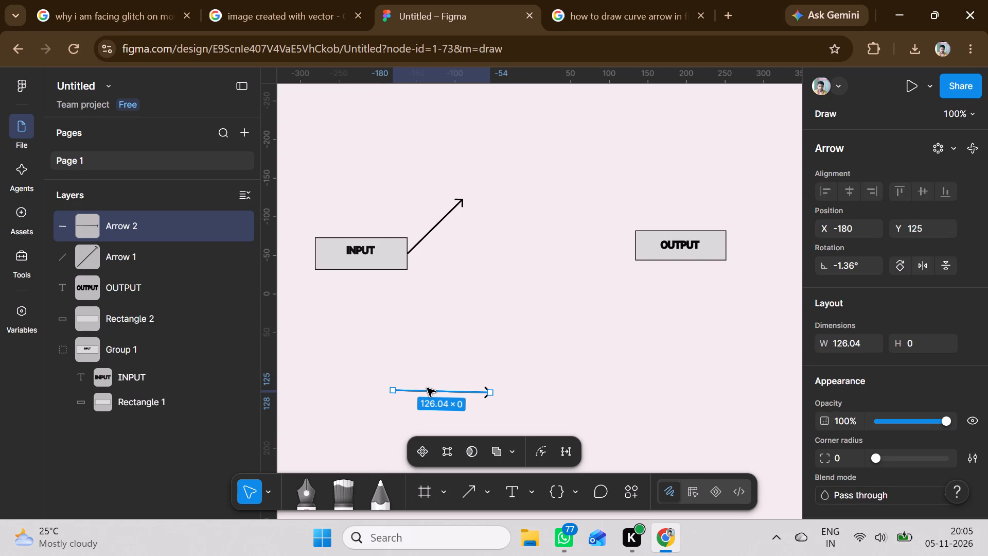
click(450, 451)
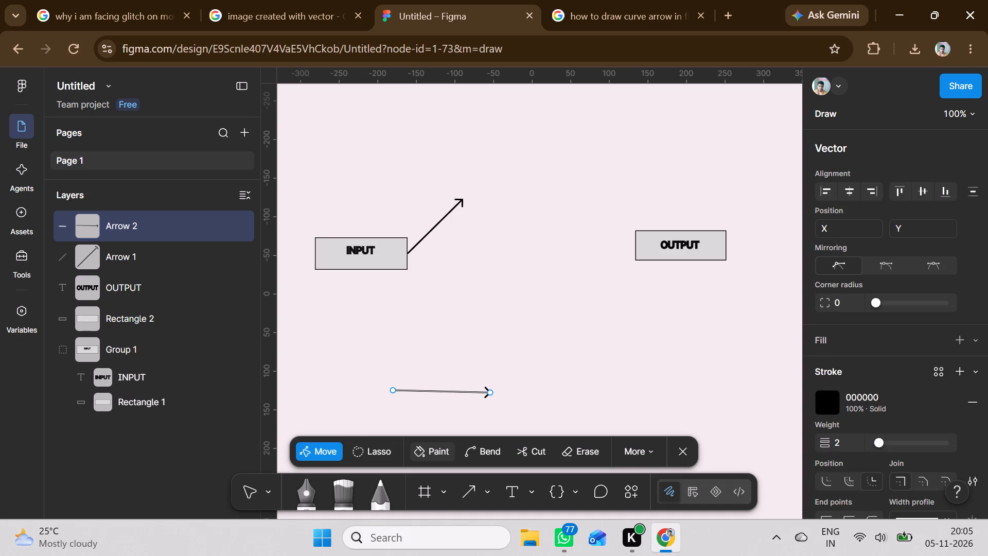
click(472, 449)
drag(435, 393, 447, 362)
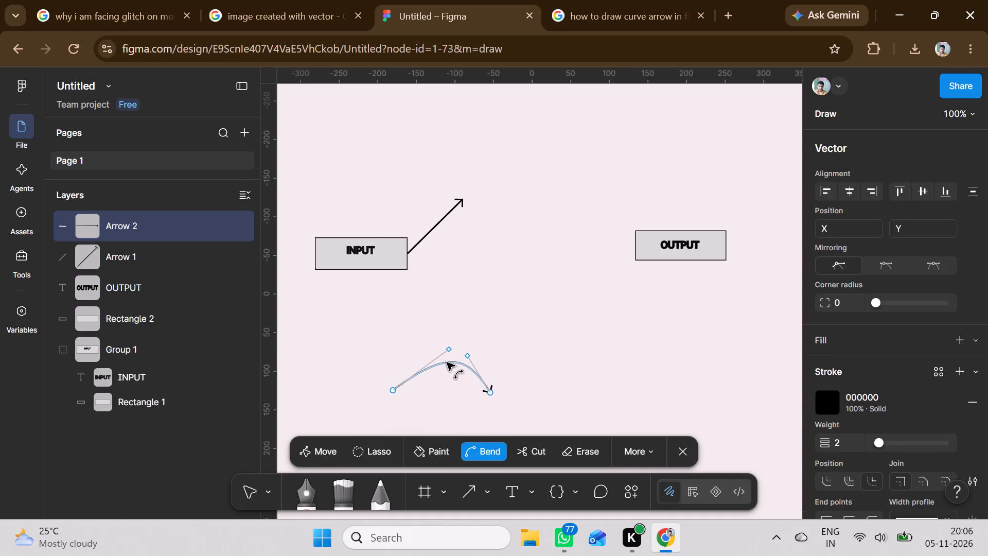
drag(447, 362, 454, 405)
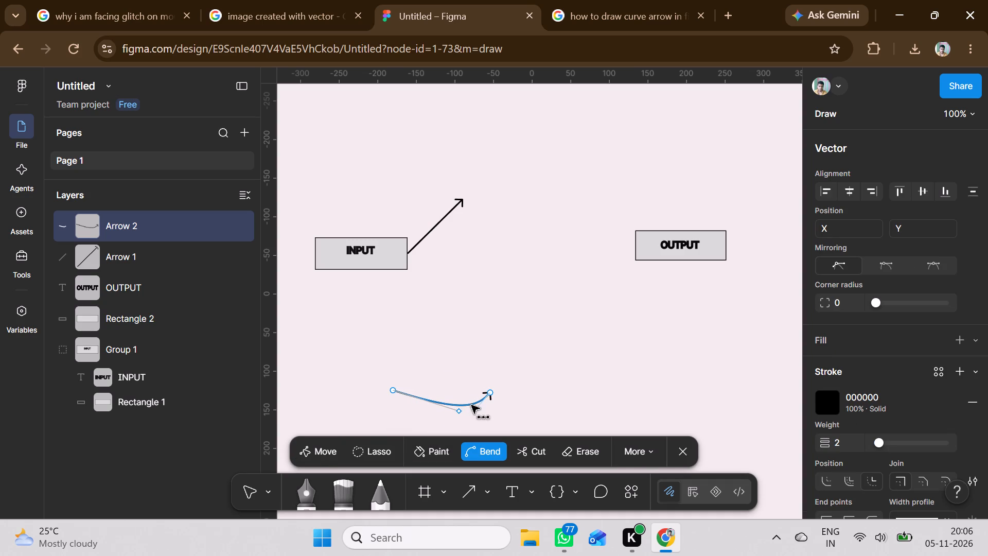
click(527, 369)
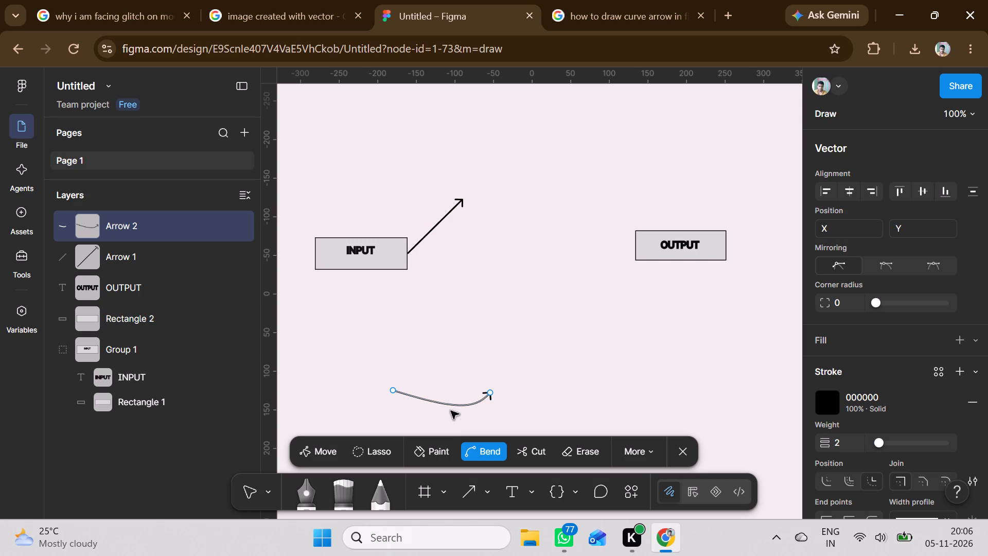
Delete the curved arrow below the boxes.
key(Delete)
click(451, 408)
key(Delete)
Turn the slanted arrow at the INPUT box's right edge into a component.
click(431, 228)
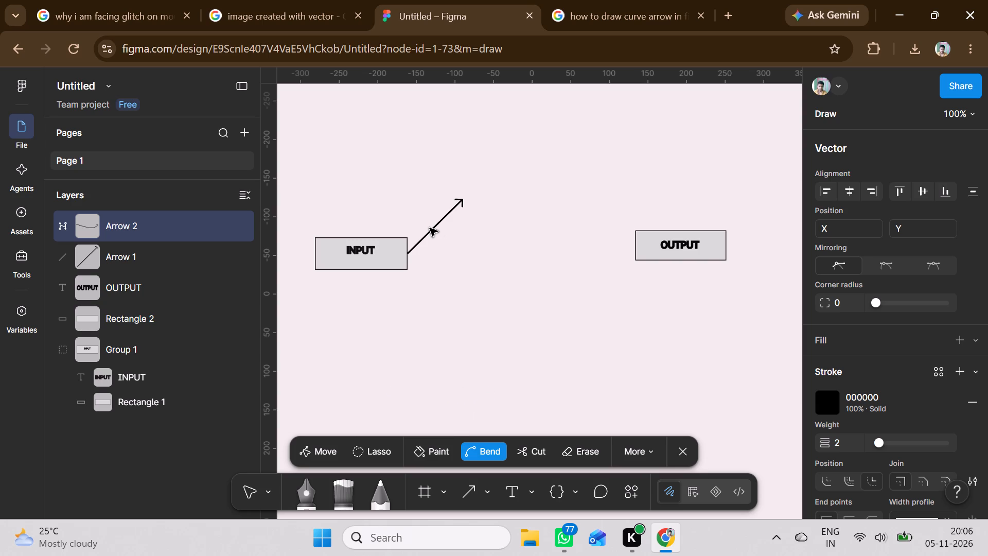
double_click(433, 230)
click(433, 232)
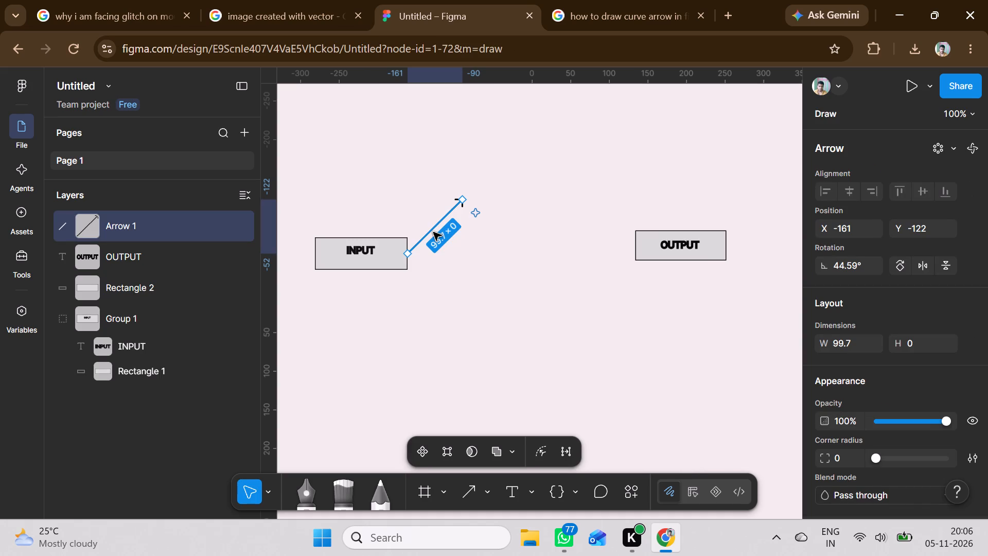
right_click(433, 229)
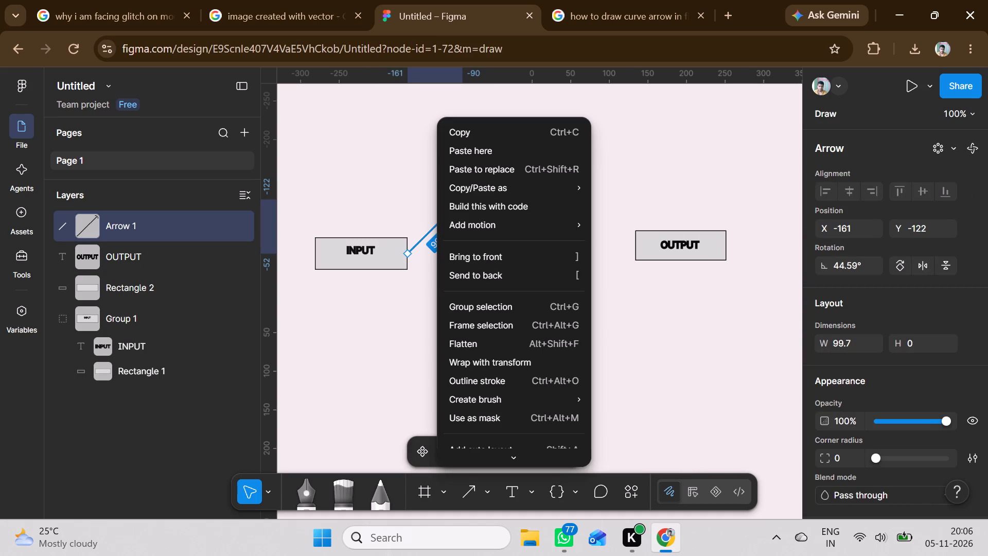
click(425, 246)
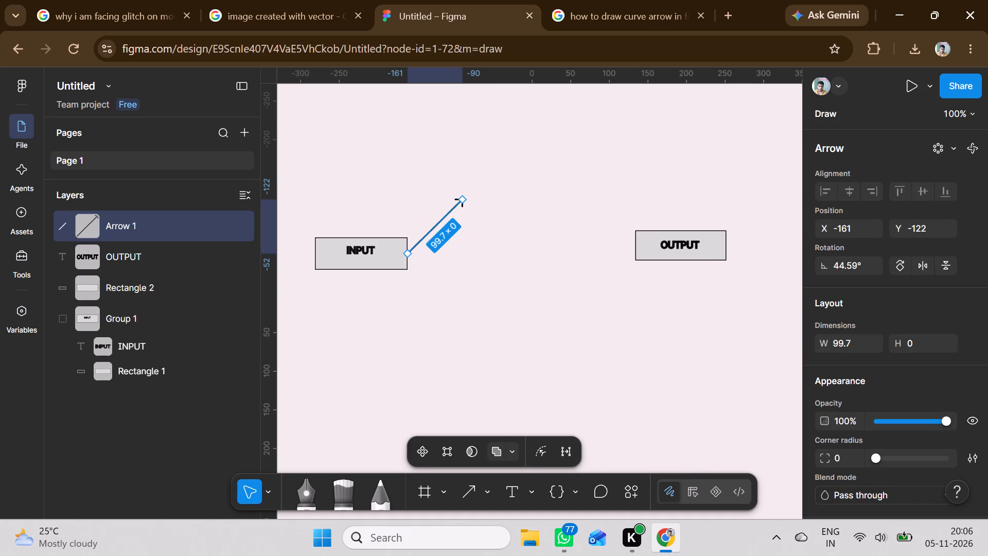
click(514, 449)
click(498, 445)
click(422, 452)
click(446, 221)
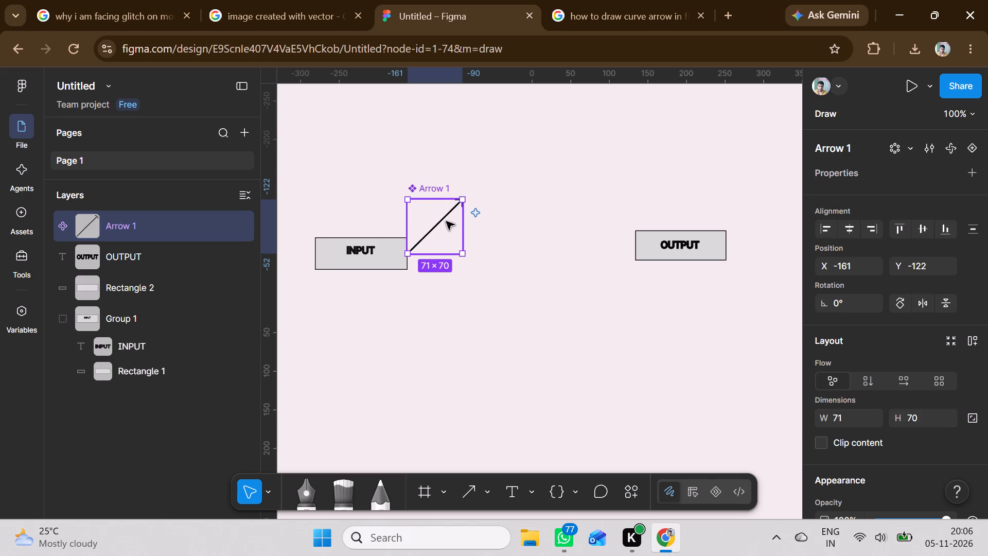
double_click(442, 222)
click(433, 333)
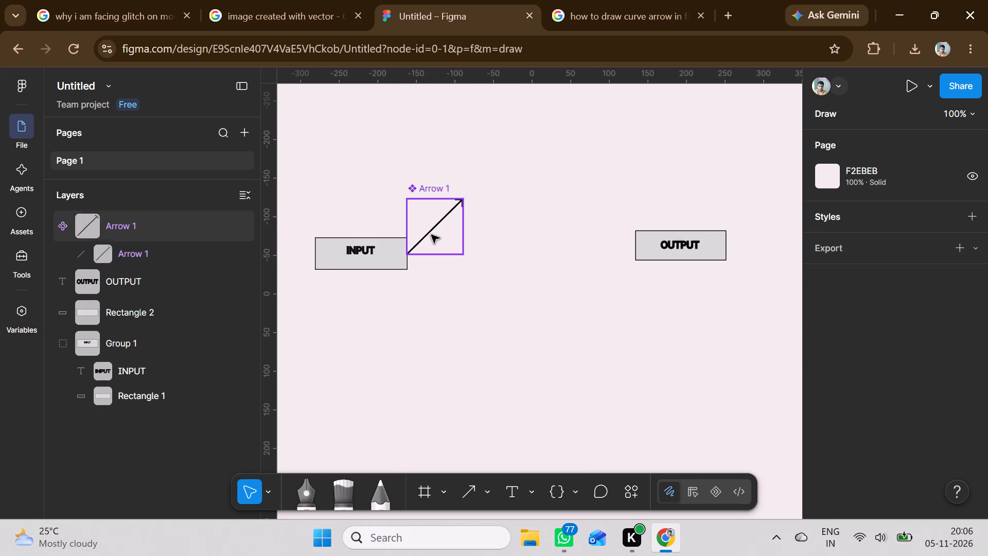
Delete the slanted arrow component at the INPUT box's right edge.
click(431, 234)
double_click(431, 229)
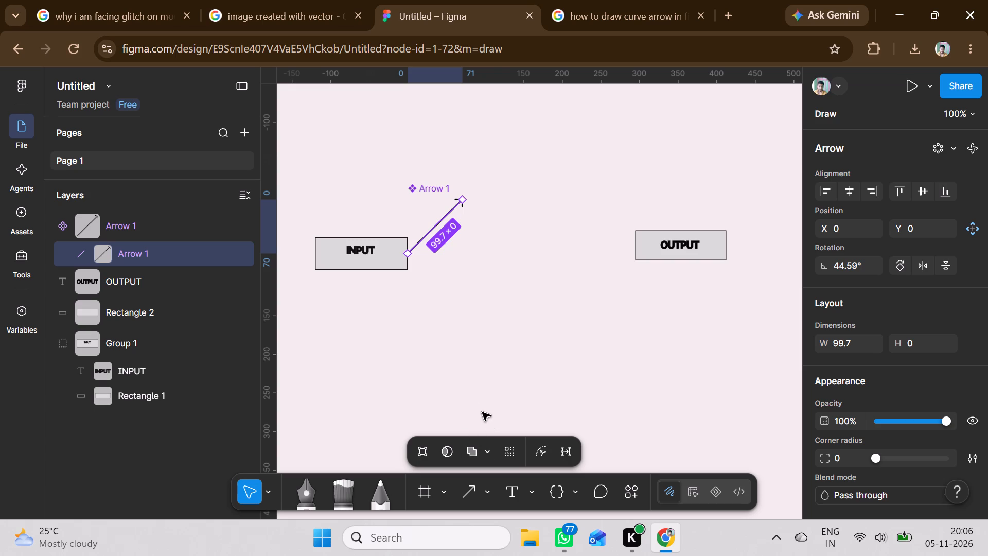
click(446, 234)
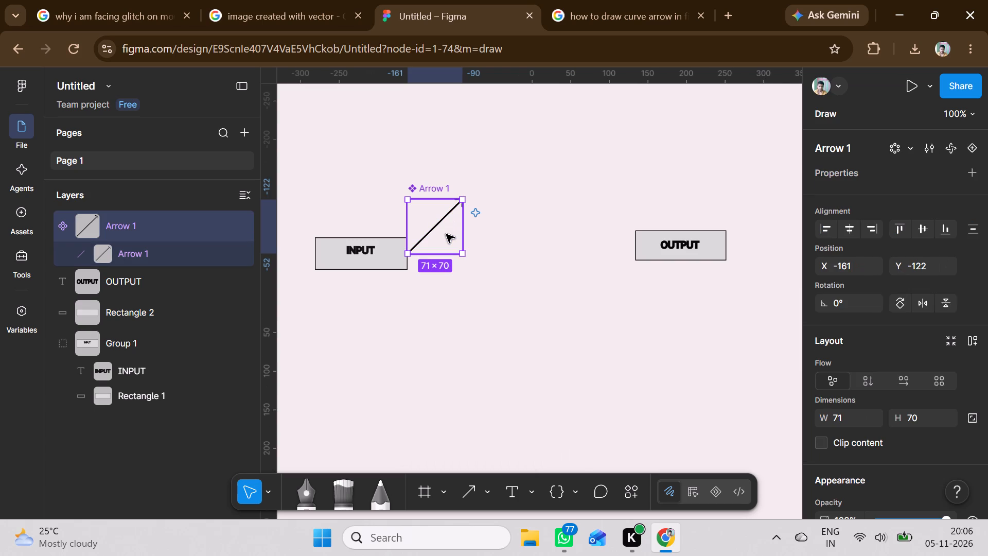
key(Delete)
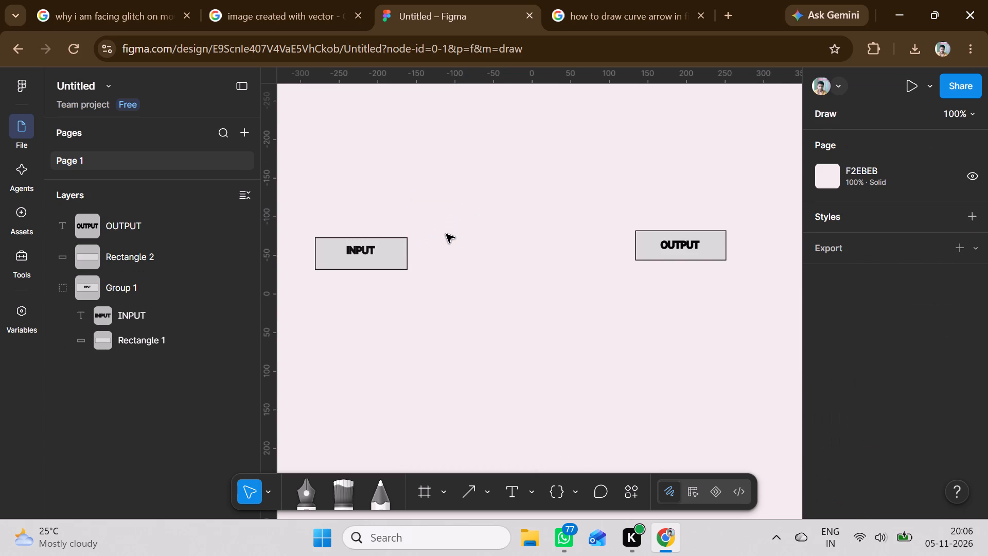
Draw an arrow about 109 long from the INPUT box's right edge, rising to the right at about 32°.
key(shift+l)
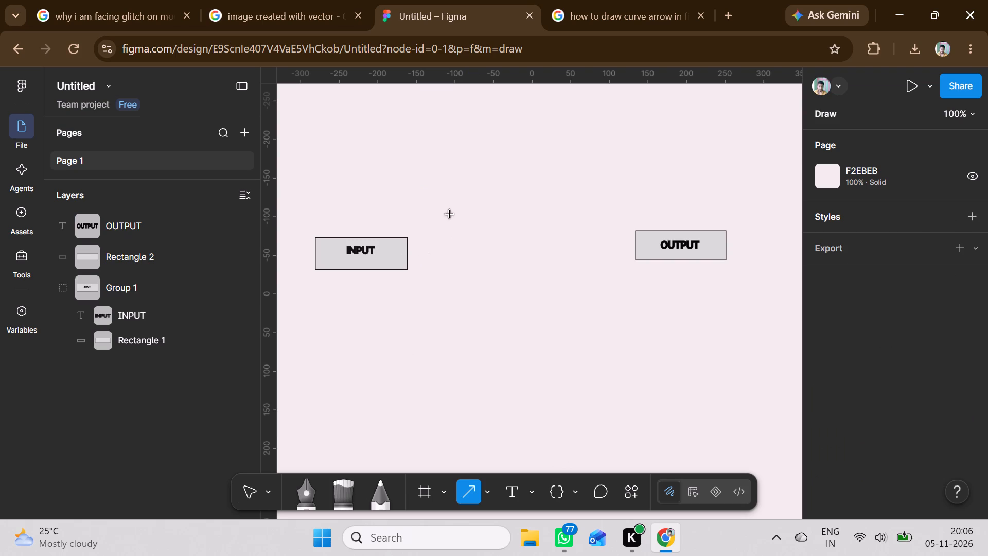
drag(409, 252, 500, 203)
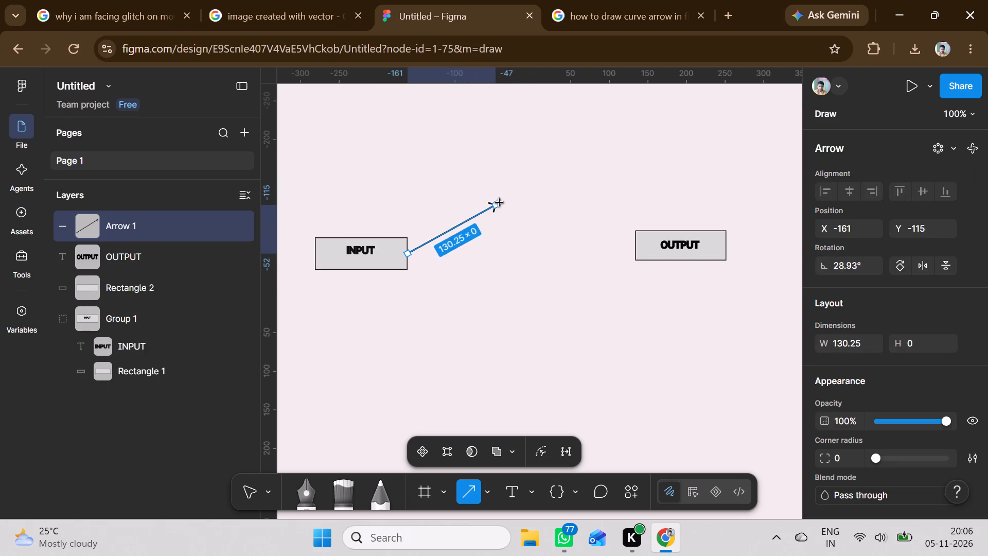
drag(500, 203, 479, 208)
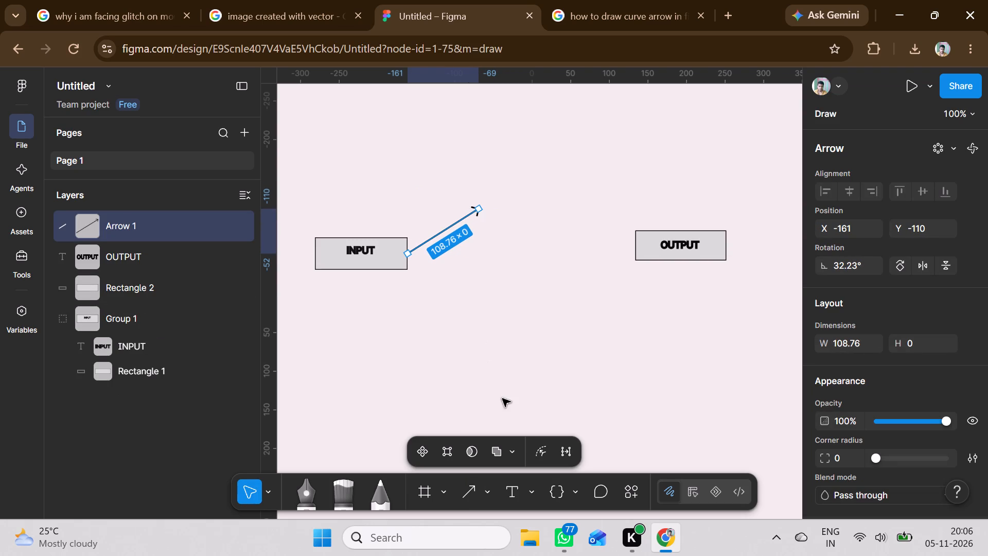
Add a point midway along the slanted arrow's path and move it to about X -125, Y -78.
click(447, 224)
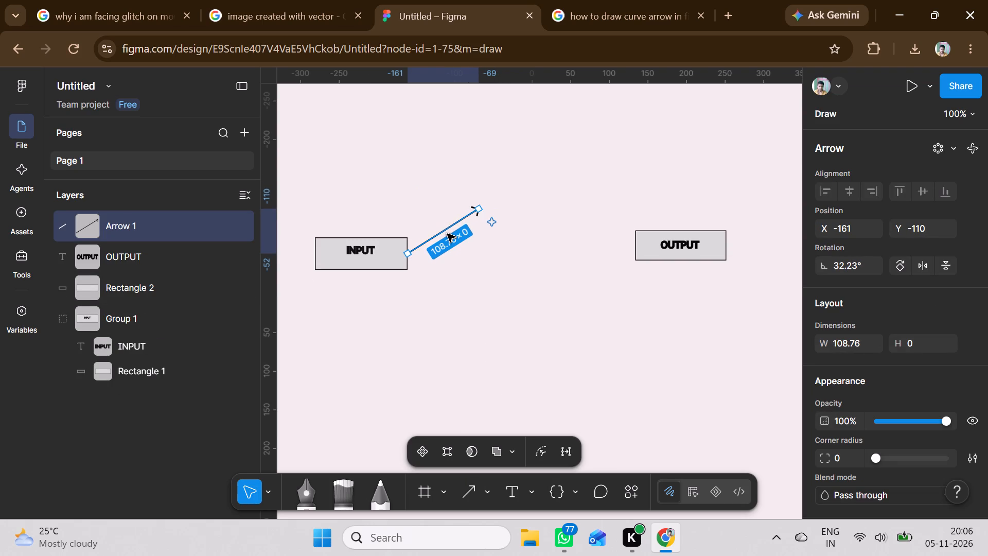
double_click(447, 234)
double_click(447, 230)
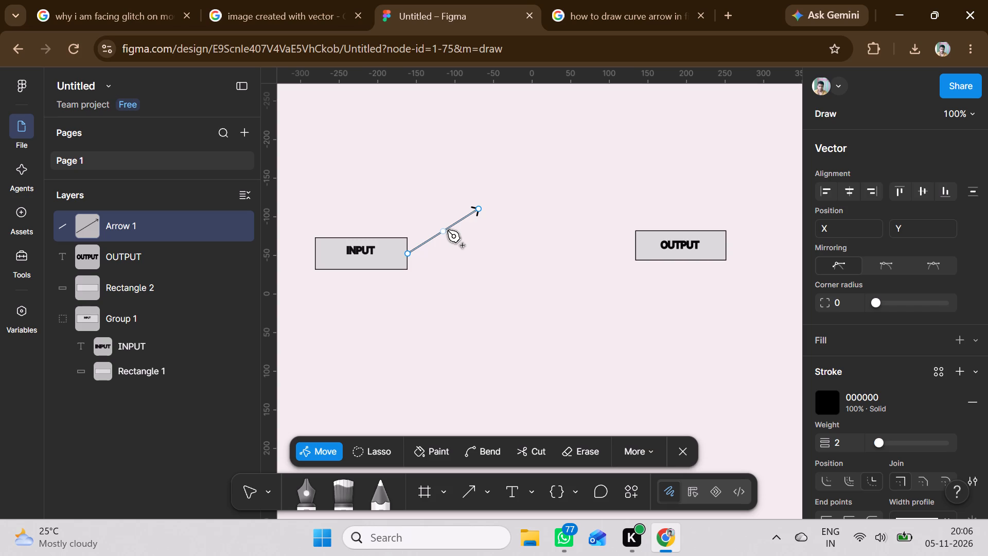
click(445, 232)
drag(444, 234, 446, 232)
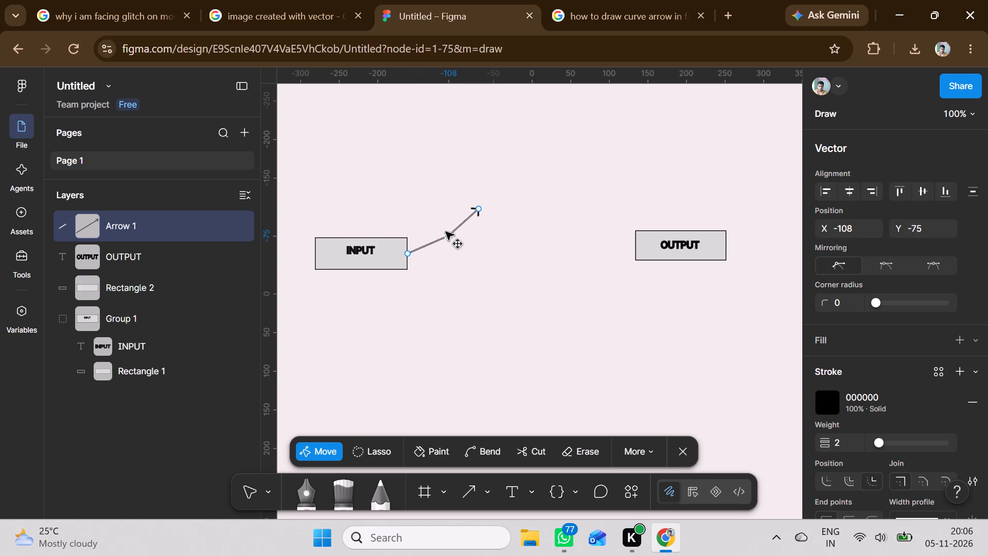
drag(446, 232, 457, 232)
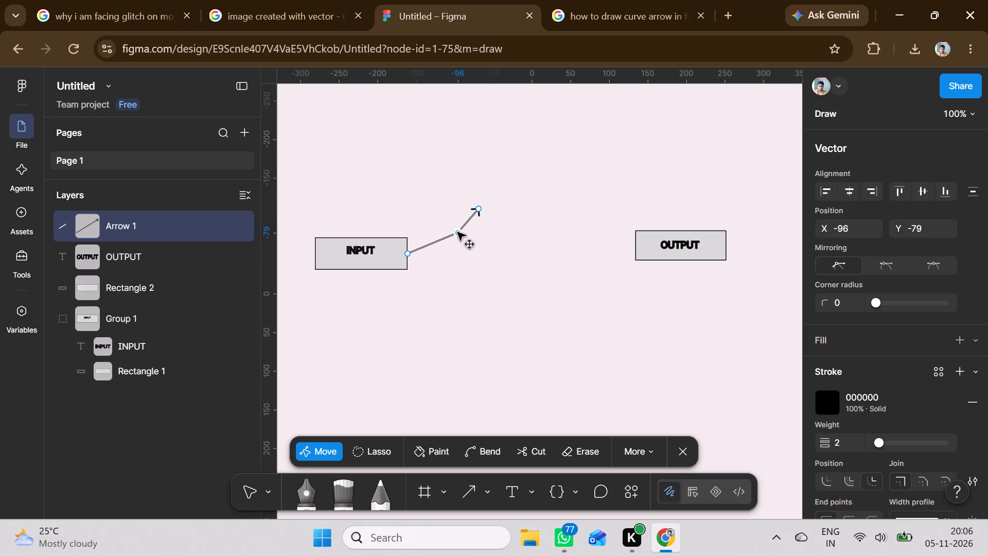
drag(457, 232, 472, 213)
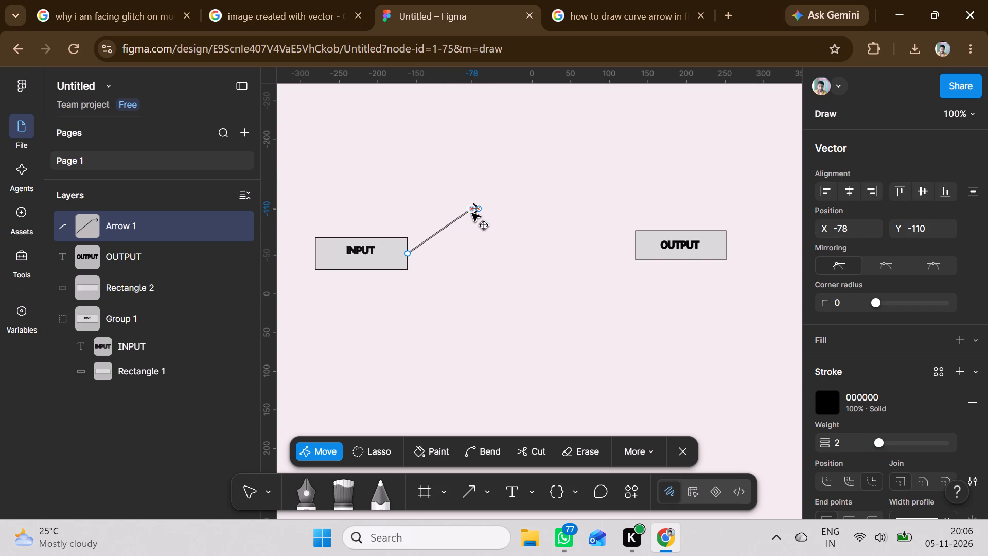
drag(472, 213, 435, 233)
click(438, 232)
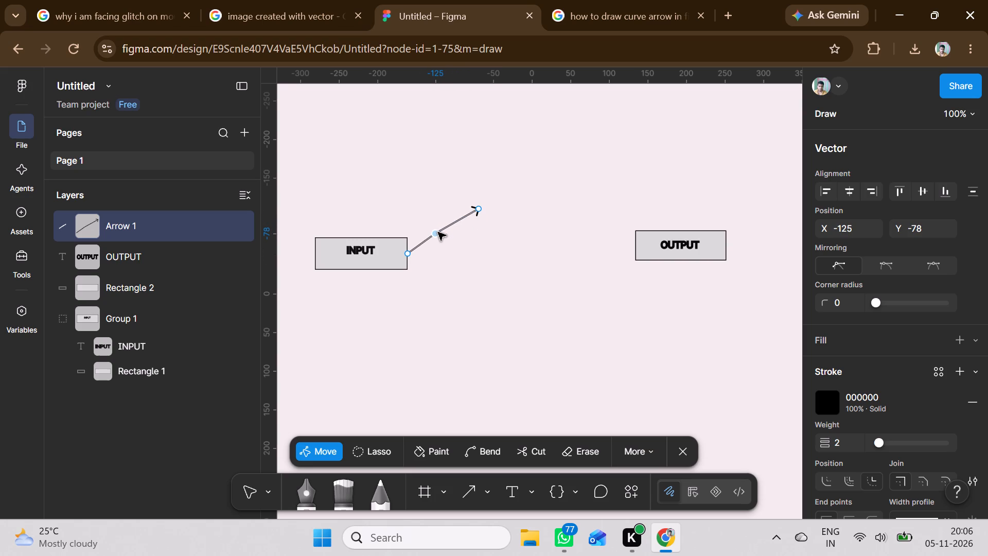
Add a second path point at about X -97, Y -94, move the first to X -110, Y -65, and extend the arrowhead end rightward.
click(458, 221)
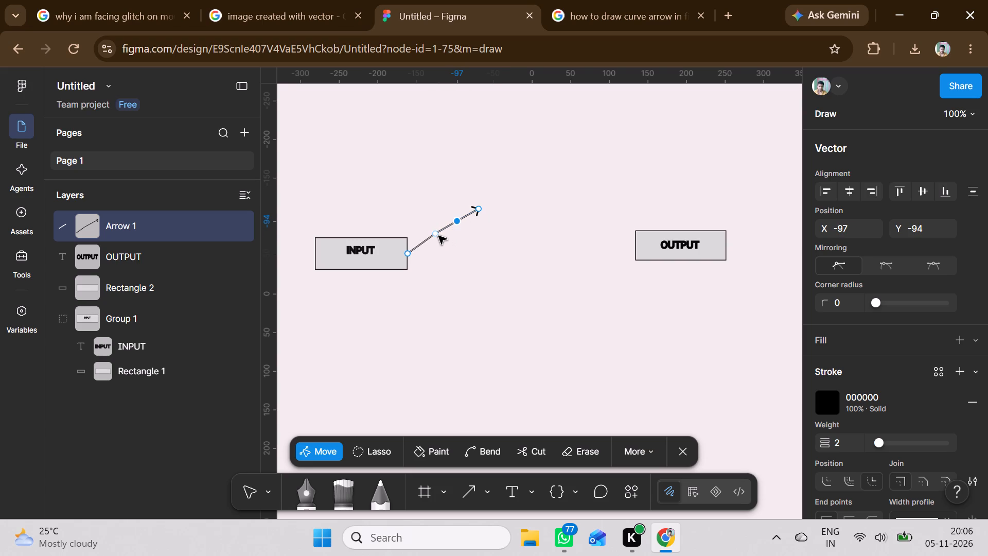
drag(438, 236, 447, 244)
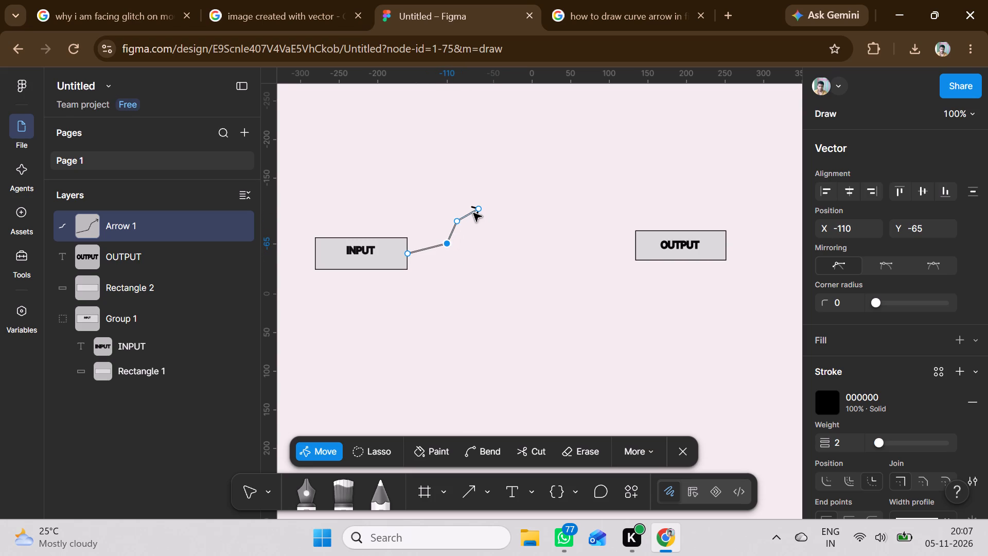
drag(476, 211, 481, 218)
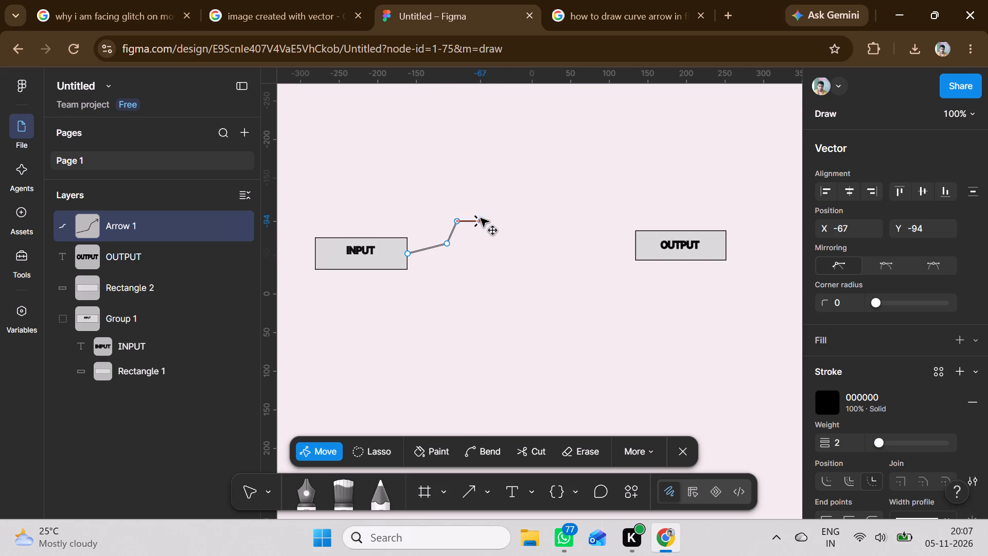
drag(481, 218, 482, 217)
drag(482, 222, 482, 217)
drag(482, 217, 486, 217)
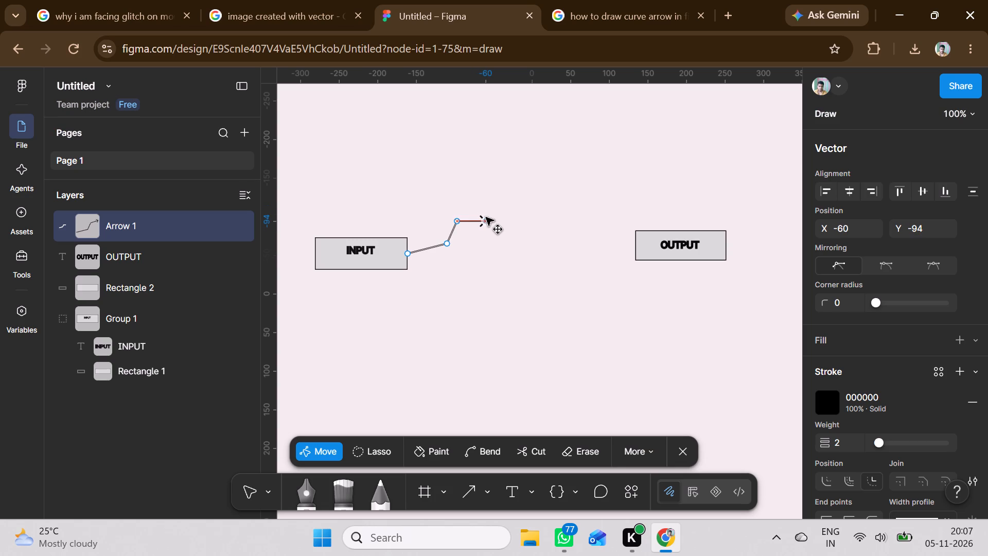
drag(486, 217, 496, 216)
Bend the arrow's middle segment outward to the right and its final segment into an upward arc with the Bend tool.
click(485, 449)
drag(453, 231, 475, 229)
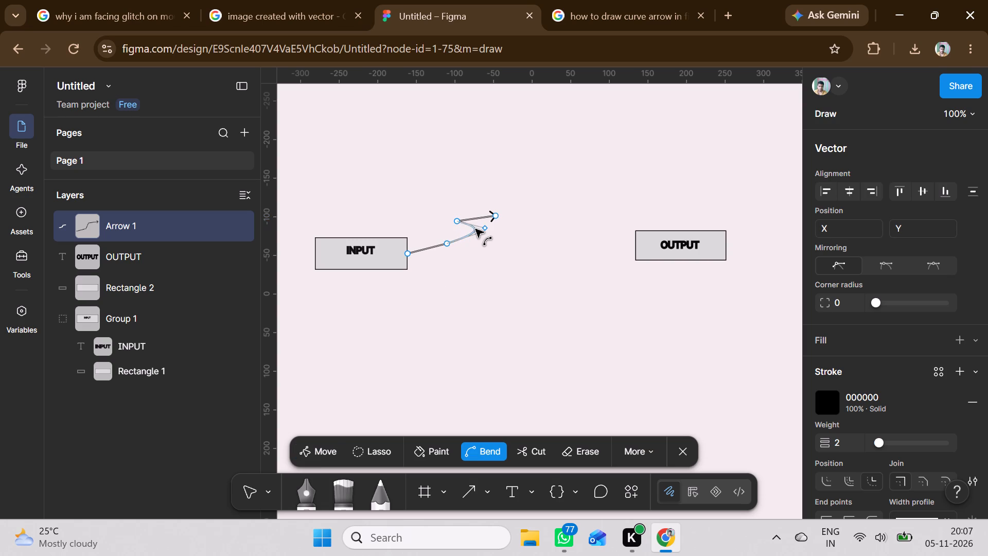
drag(475, 229, 460, 229)
drag(469, 222, 474, 228)
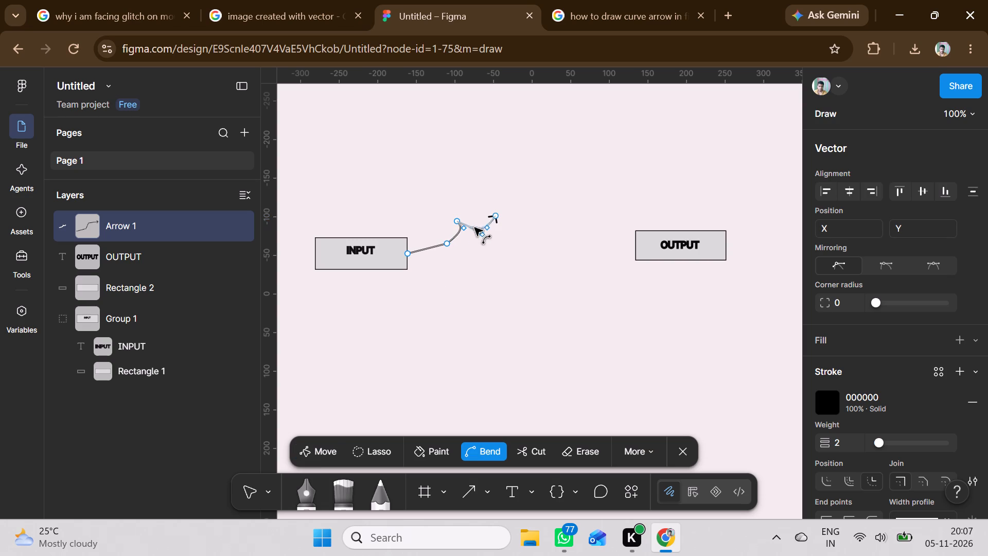
drag(474, 228, 474, 211)
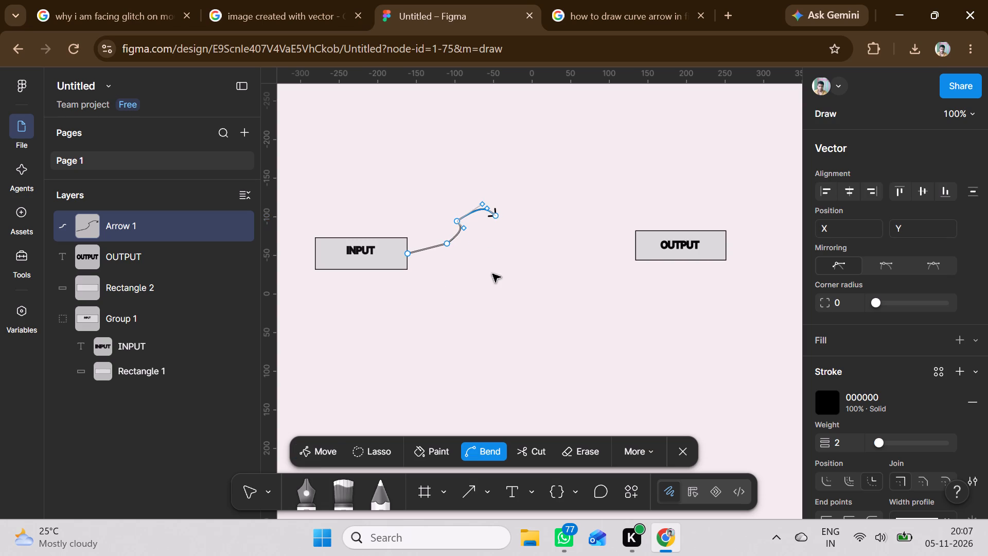
click(482, 272)
Draw a vertical arrow about 69 long above the INPUT box, pointing down at it.
click(466, 494)
drag(344, 171, 347, 180)
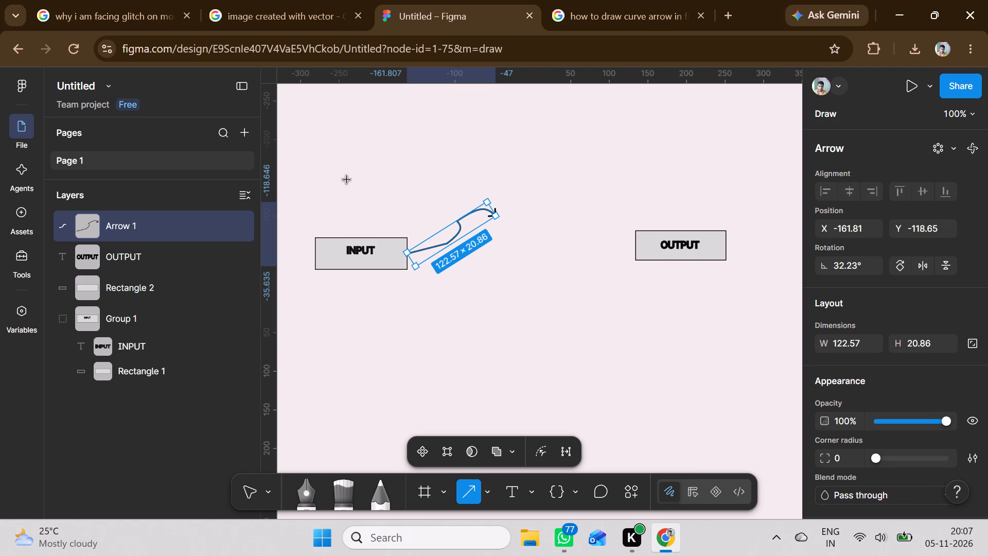
drag(347, 180, 347, 224)
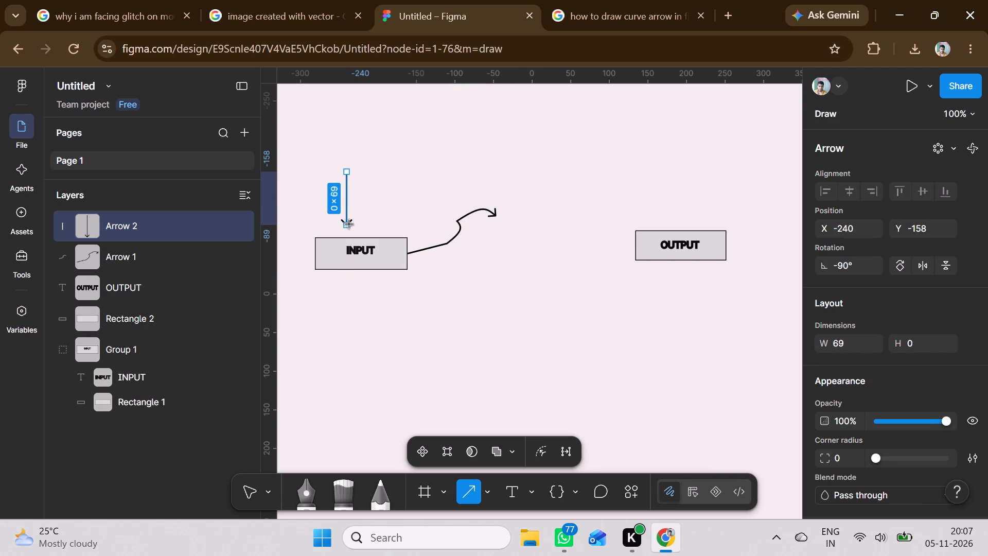
click(322, 337)
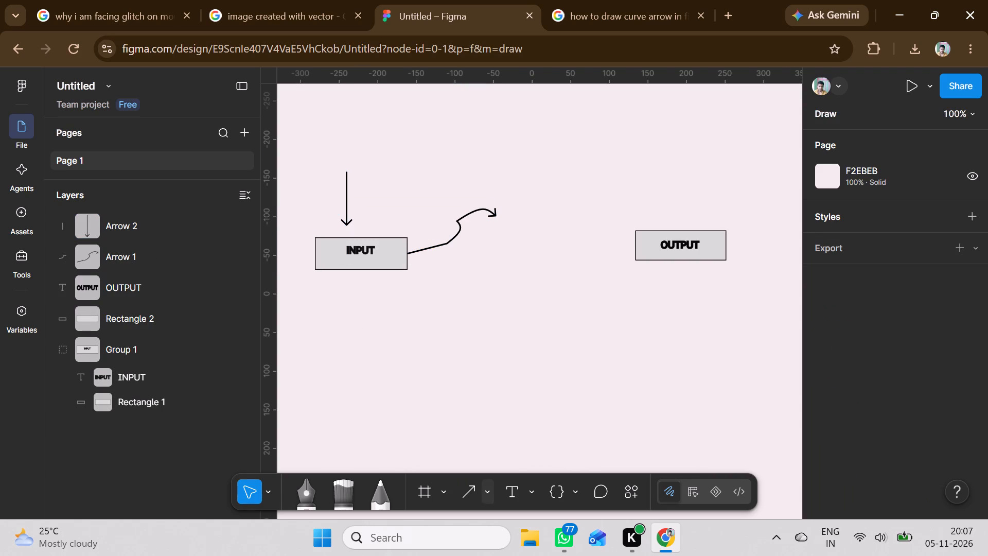
Add a text box about 96 × 24 reading DATA above the vertical arrow.
click(510, 492)
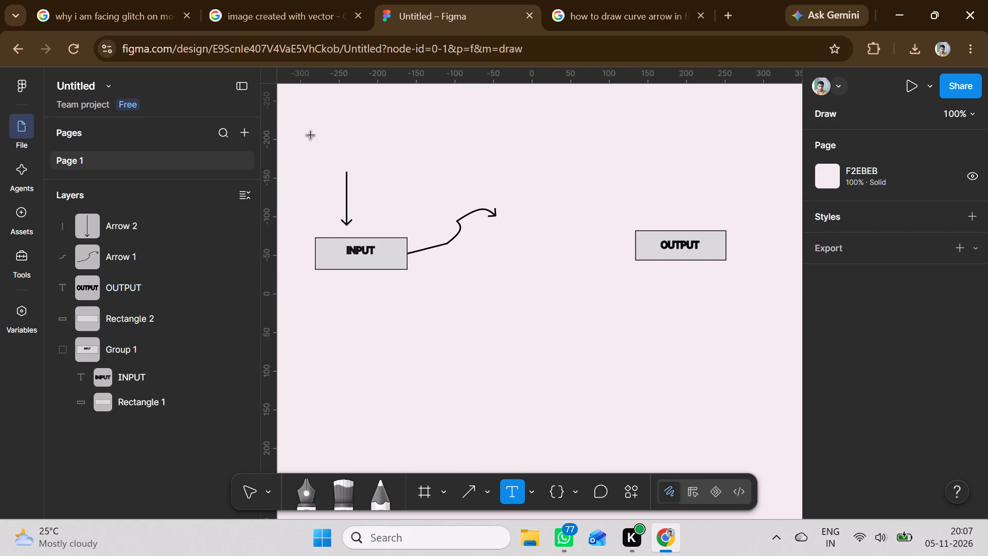
drag(311, 135, 389, 154)
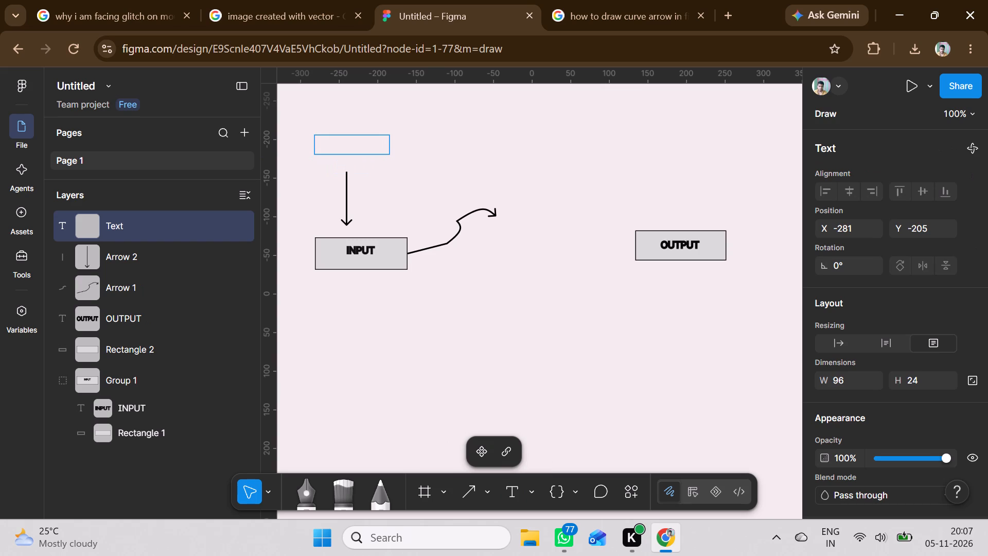
text(DATA)
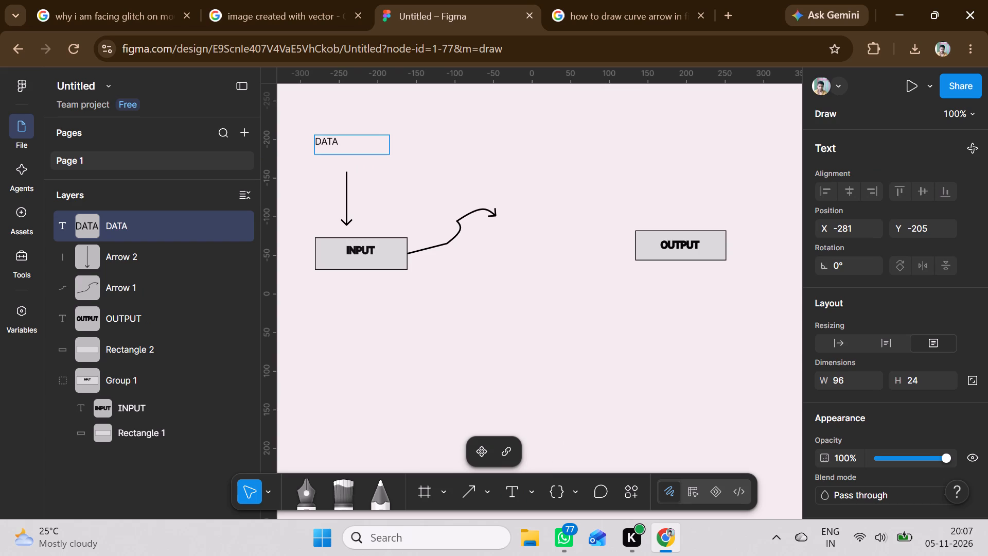
click(361, 142)
click(312, 167)
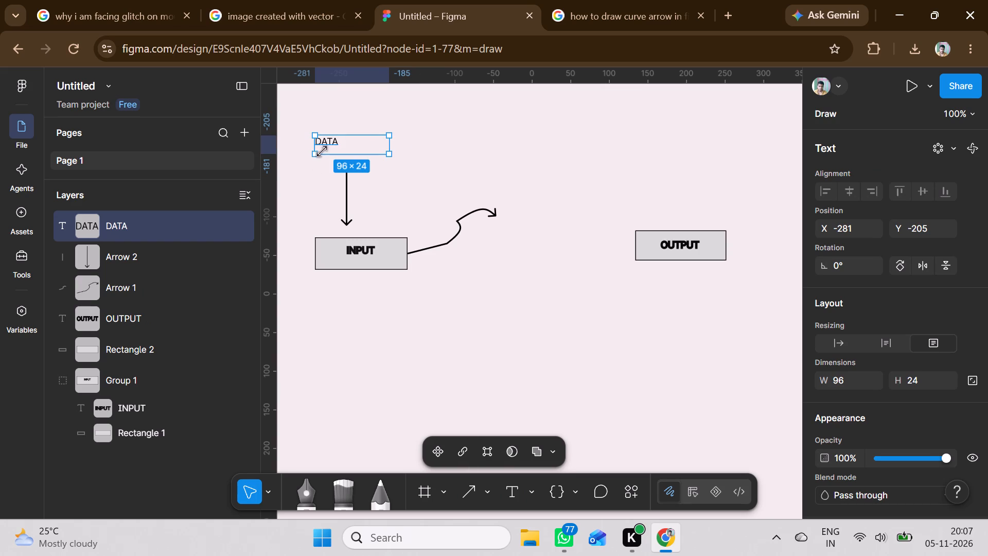
Move the DATA label so it sits directly above the vertical arrow's upper end.
drag(323, 138, 345, 152)
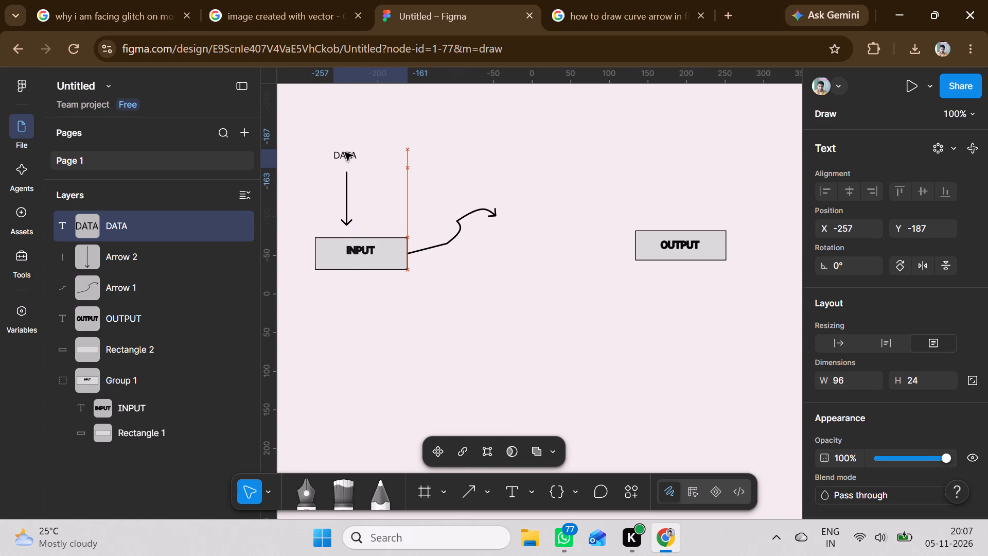
drag(345, 152, 345, 159)
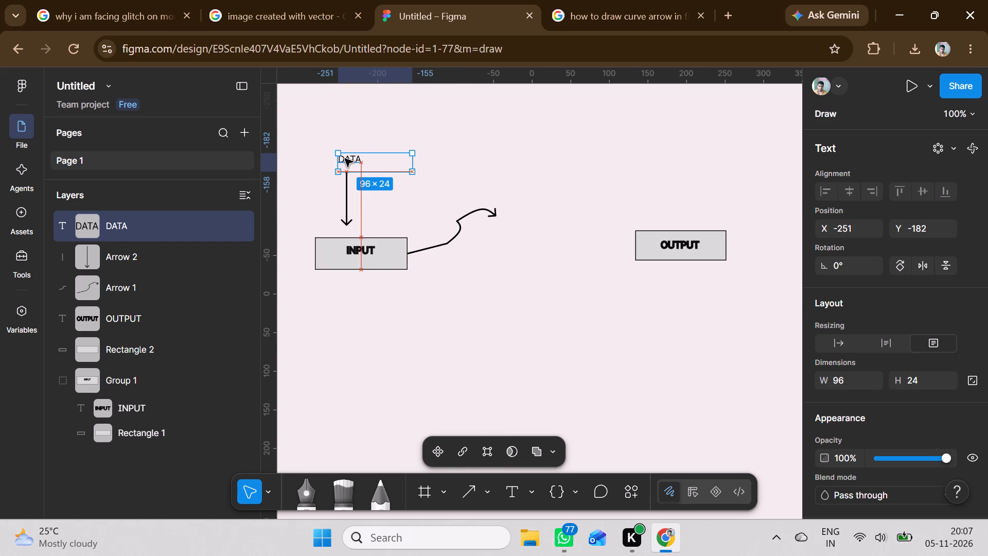
drag(345, 159, 345, 160)
click(370, 217)
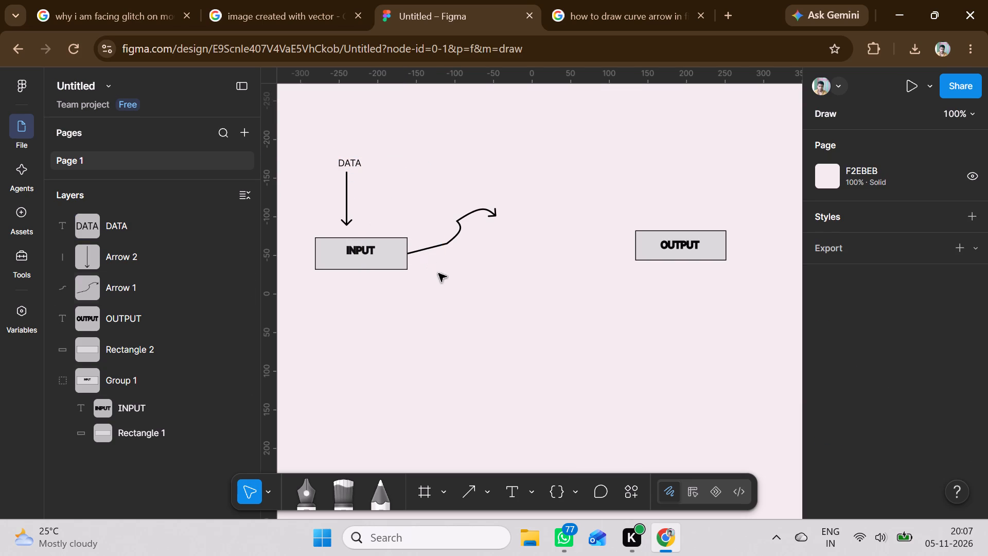
Replace the INPUT box's label text with USER PROMPT.
click(450, 244)
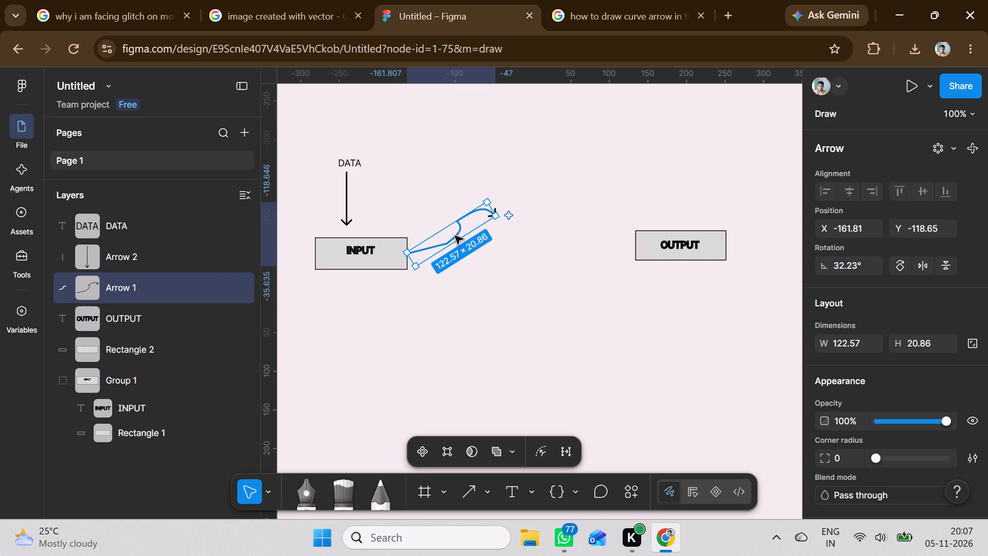
double_click(386, 251)
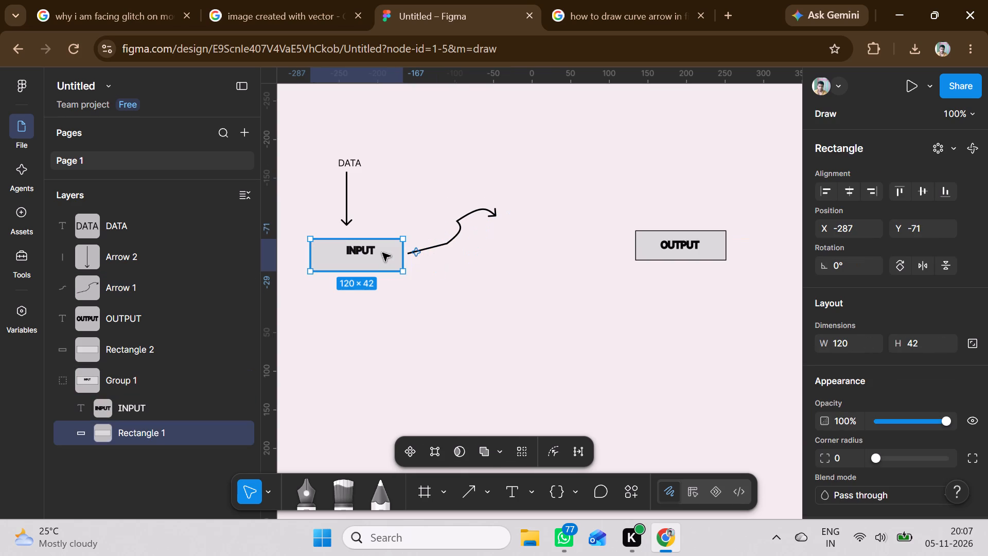
click(380, 252)
double_click(380, 251)
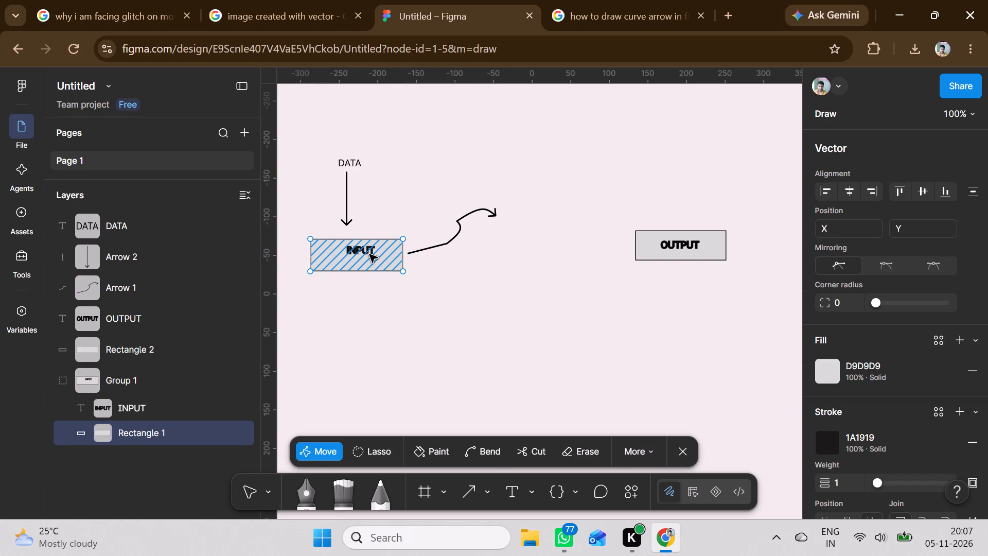
click(369, 254)
double_click(377, 249)
click(379, 242)
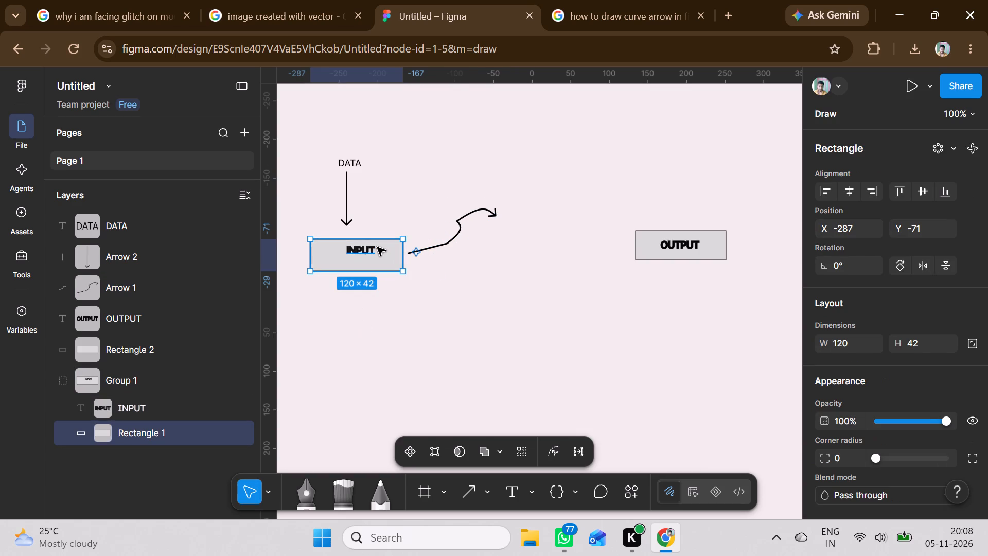
click(382, 250)
drag(379, 250, 355, 245)
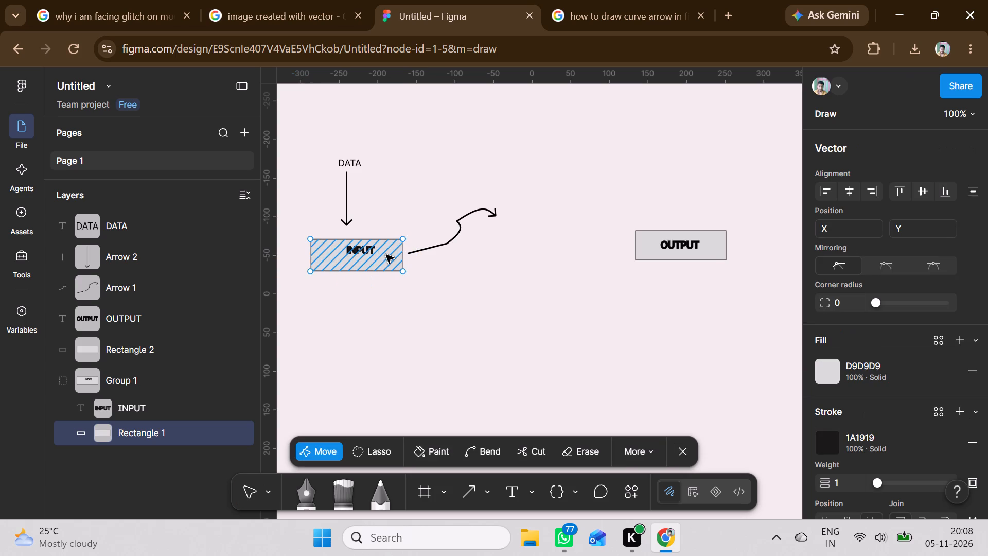
triple_click(376, 255)
click(374, 253)
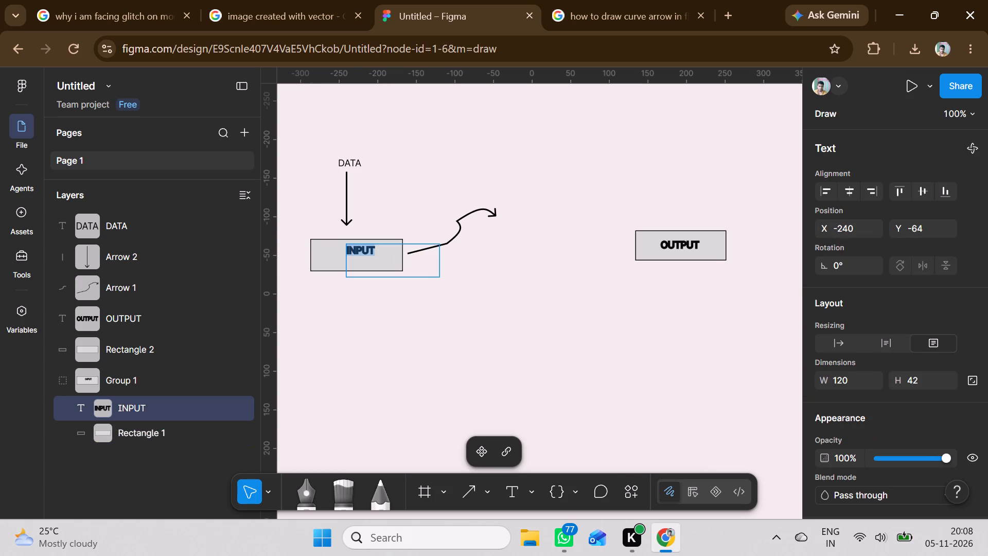
key(BackSpace)
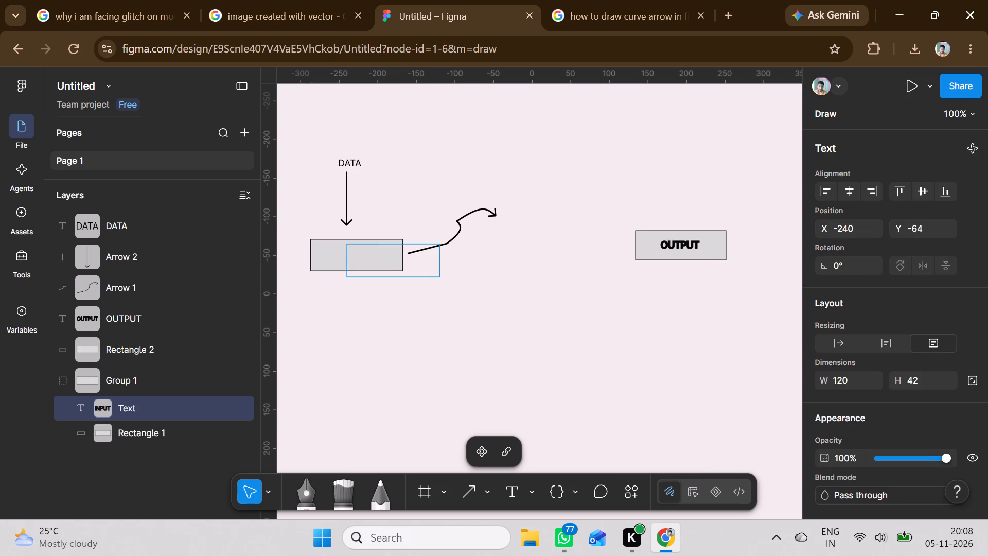
text(USER)
key(space)
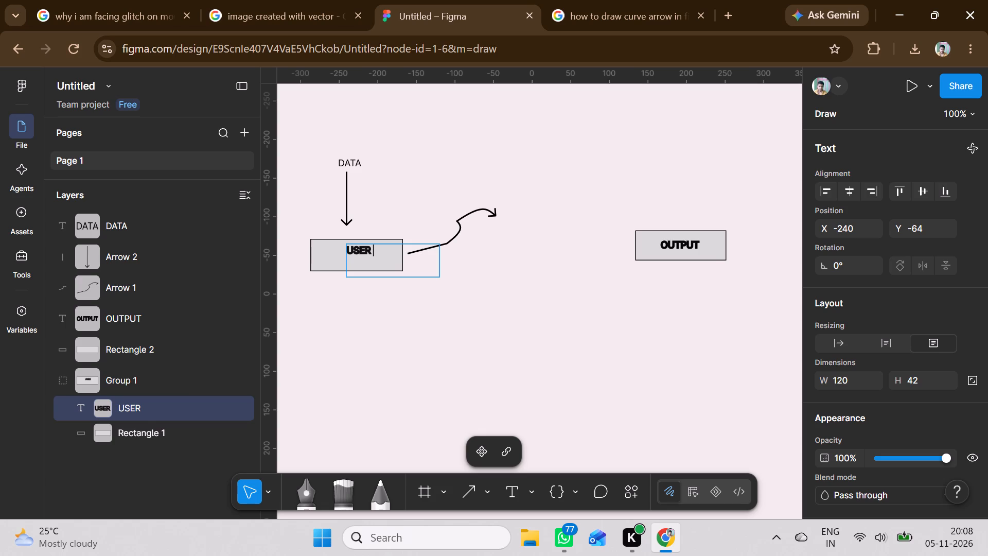
text(PROMPT)
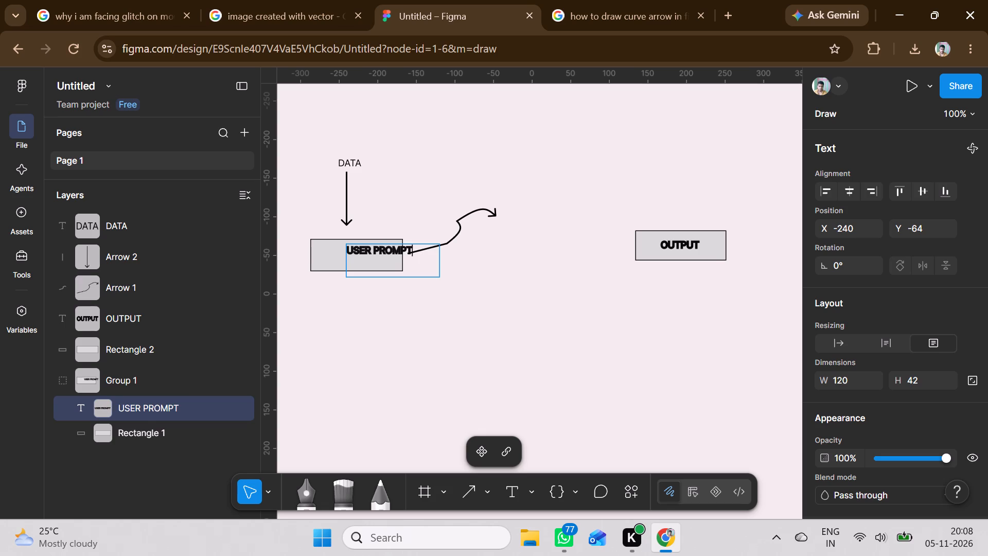
click(372, 299)
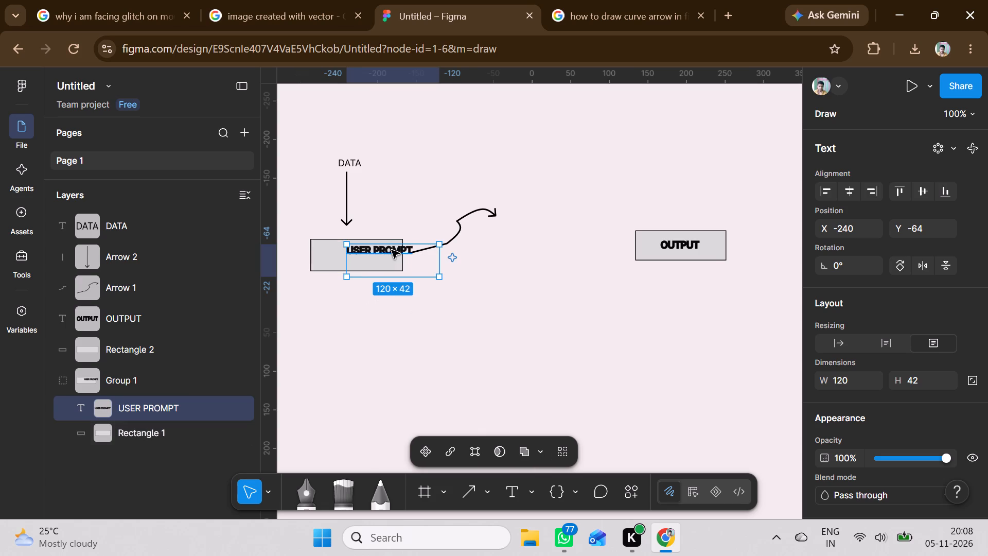
Move the USER PROMPT label to about X -270, Y -62 so its text fits inside its box.
drag(392, 249, 368, 251)
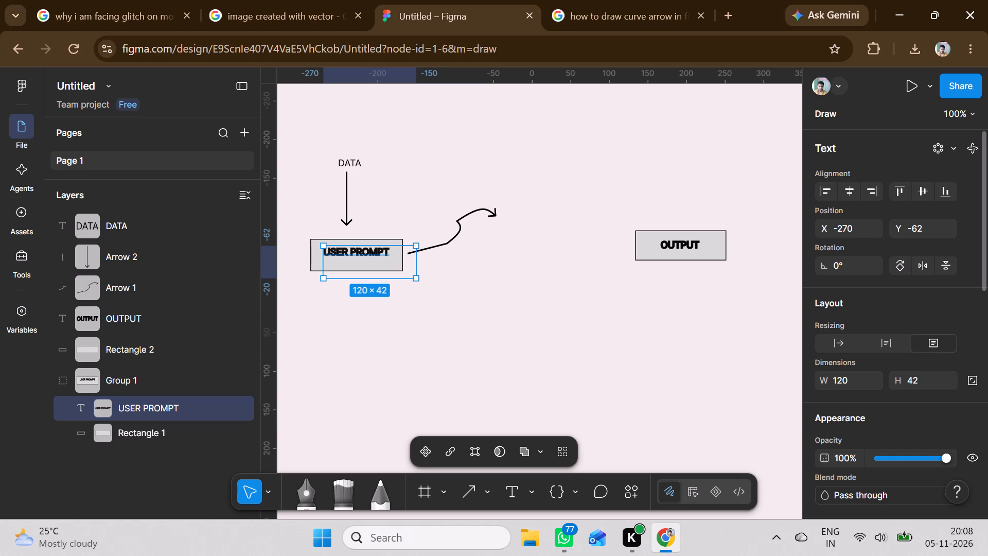
Change the USER PROMPT label's font to Istok Web.
scroll(860, 412, up, 2)
scroll(860, 412, down, 3)
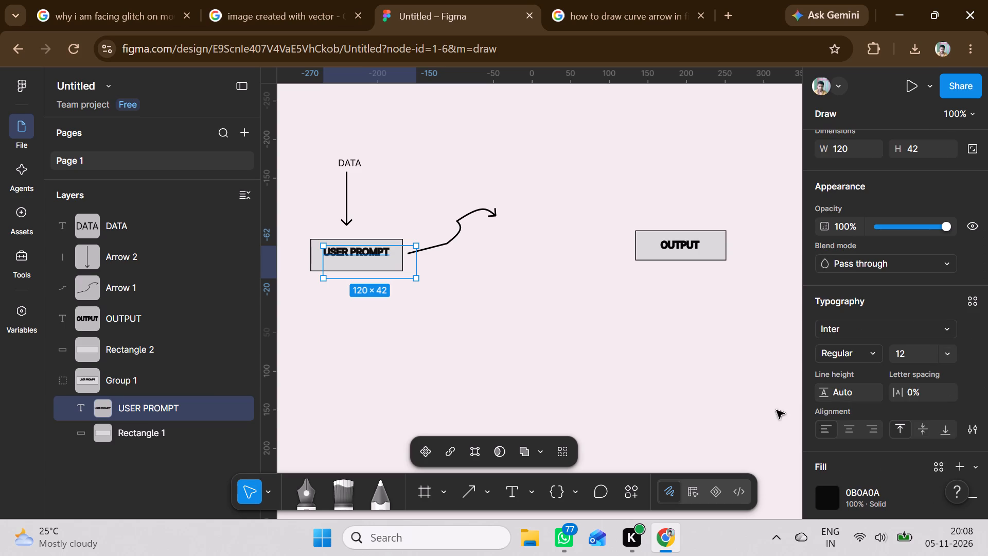
click(869, 335)
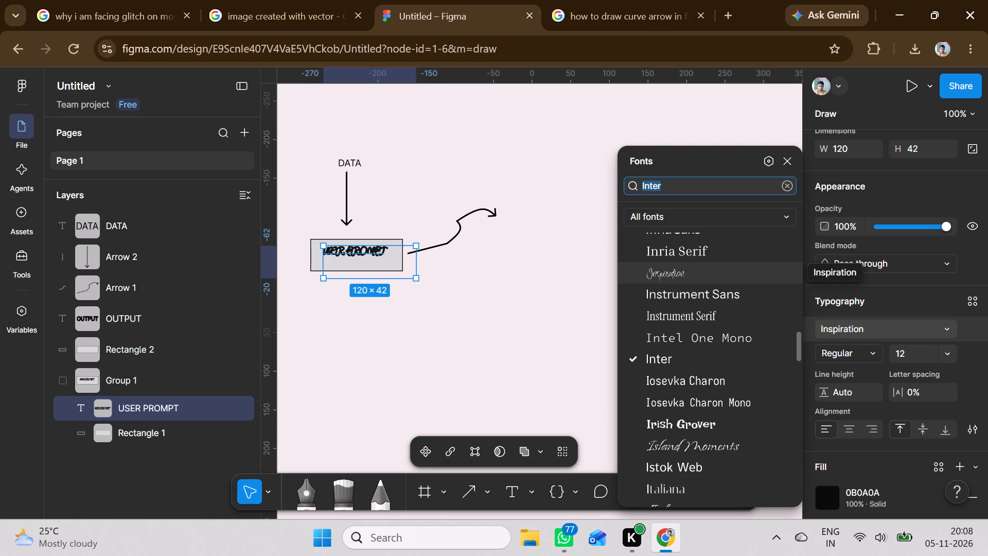
scroll(675, 275, down, 2)
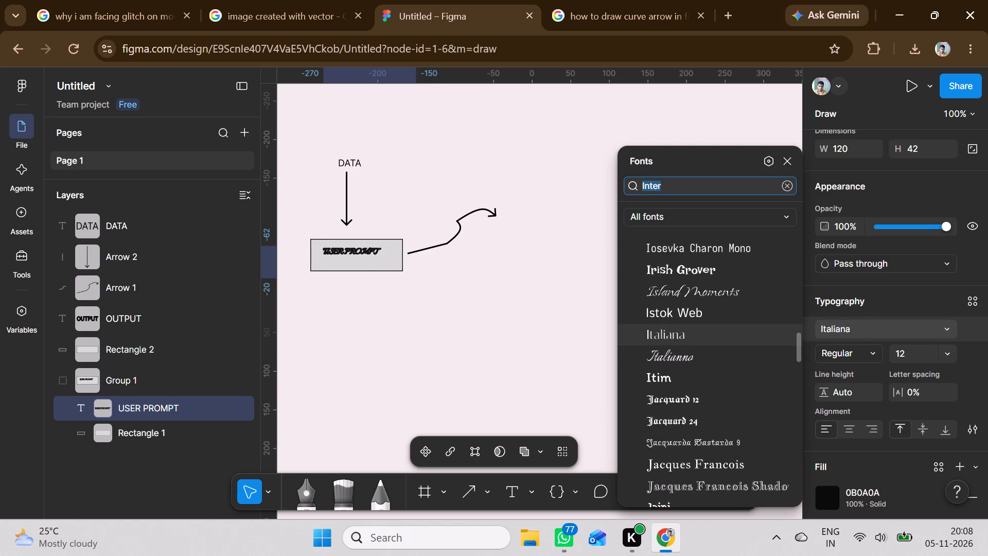
click(687, 311)
click(524, 290)
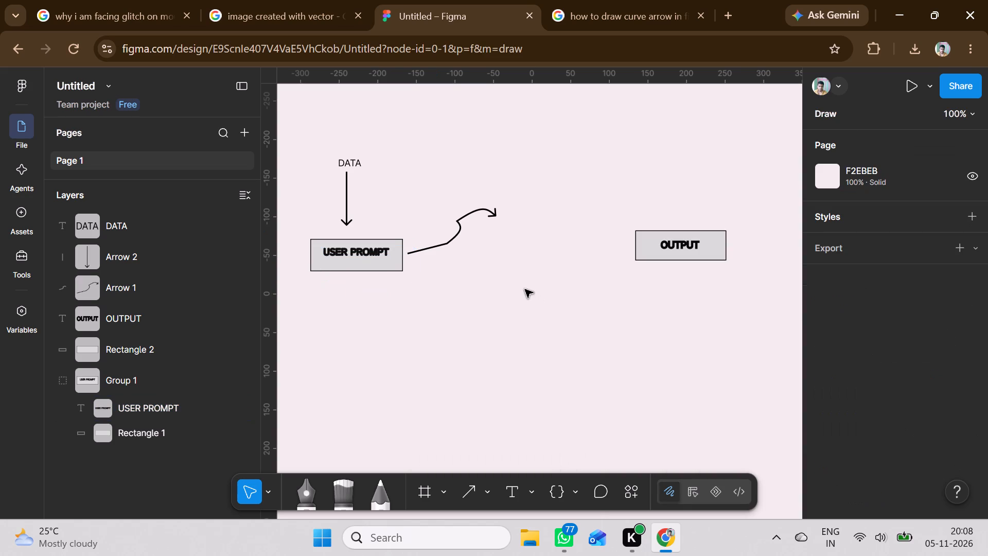
Delete the curved arrow beside the USER PROMPT box.
click(458, 230)
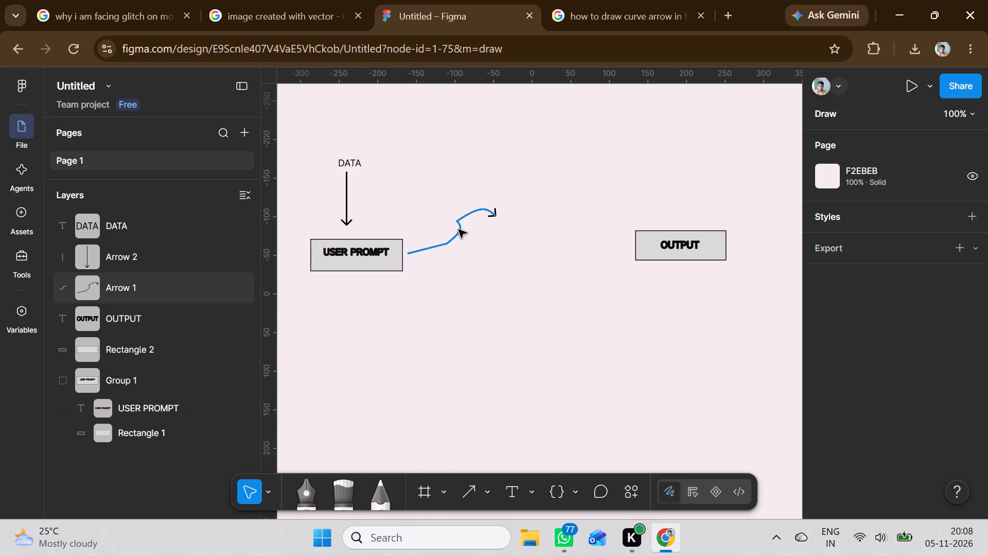
key(Delete)
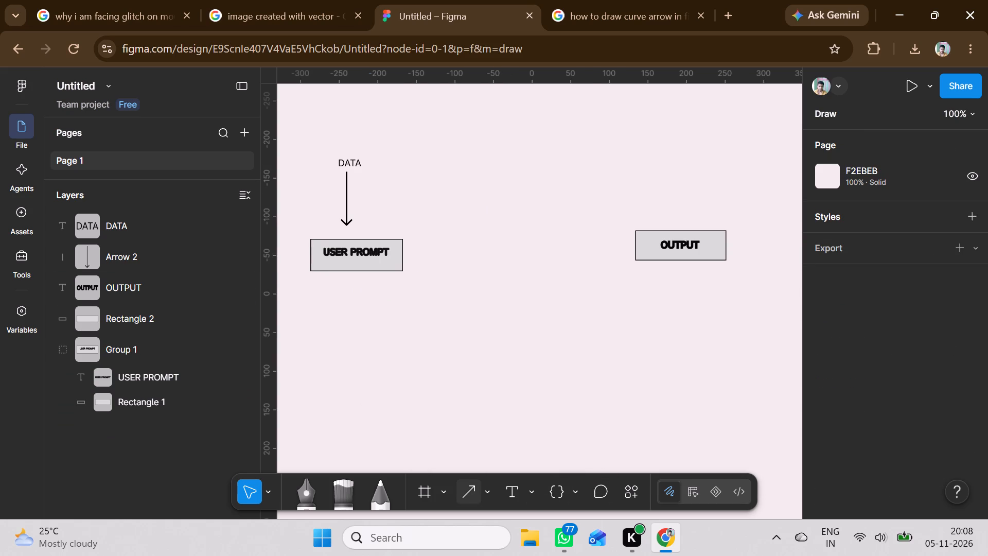
Draw a rectangle about 120 × 35 below the USER PROMPT box, aligned with that box's side edges.
click(481, 489)
click(480, 491)
click(490, 487)
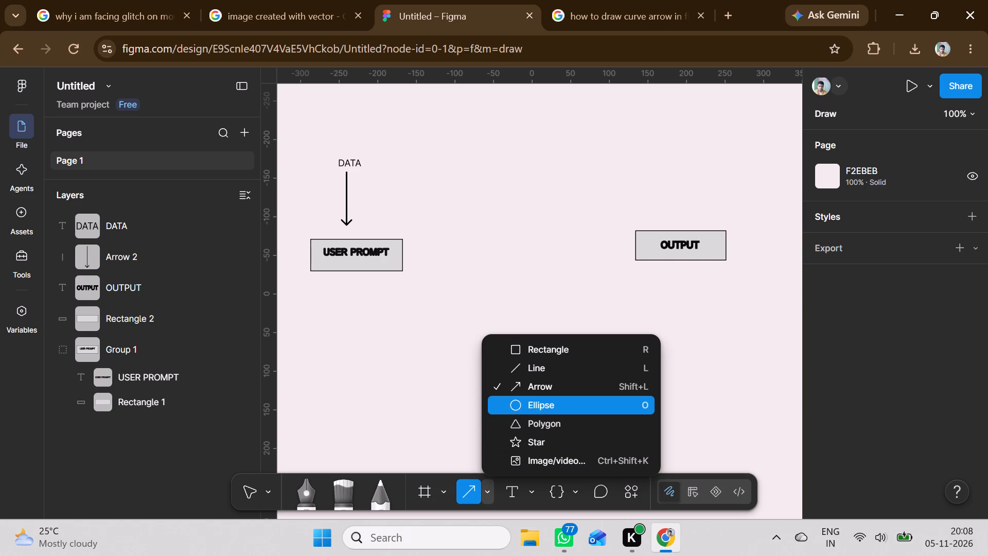
click(528, 352)
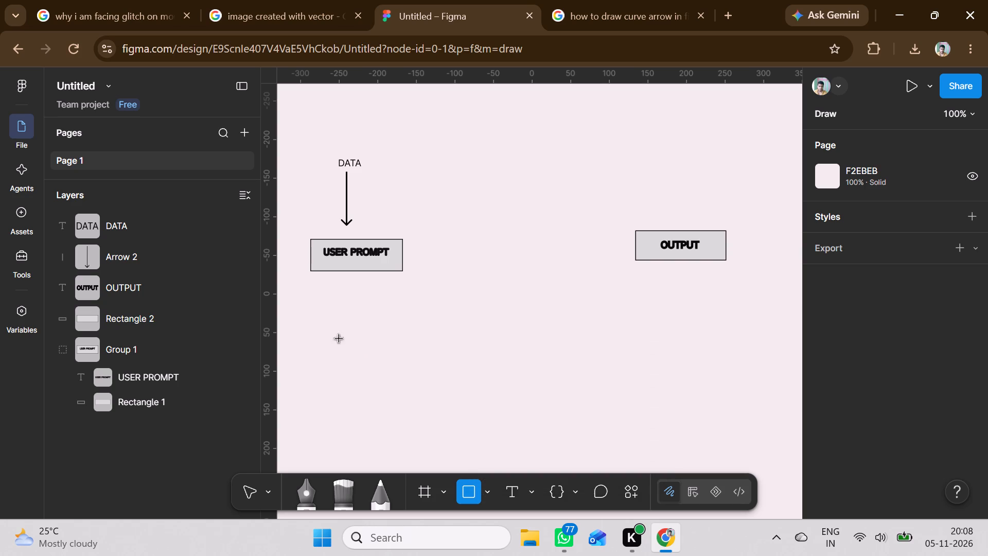
drag(309, 307, 409, 333)
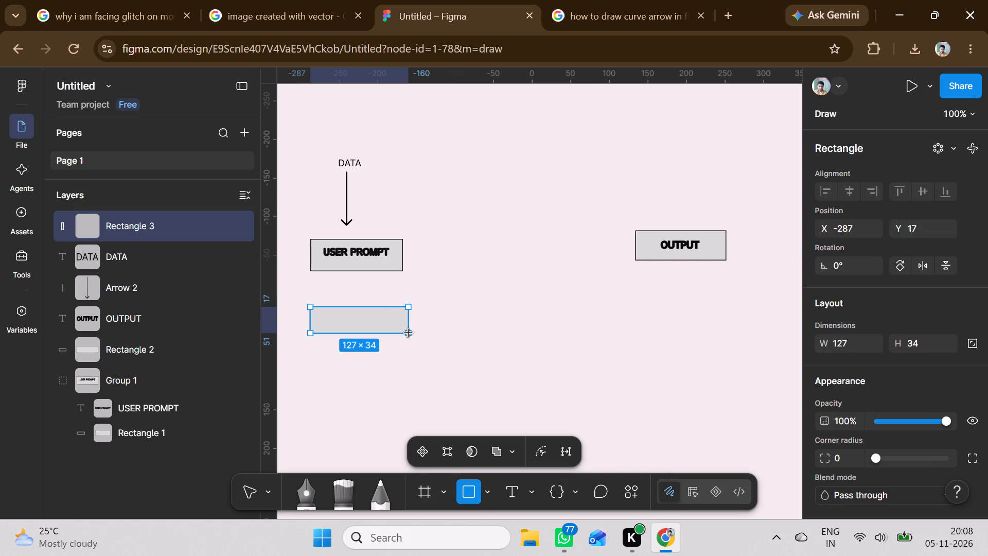
drag(409, 333, 406, 334)
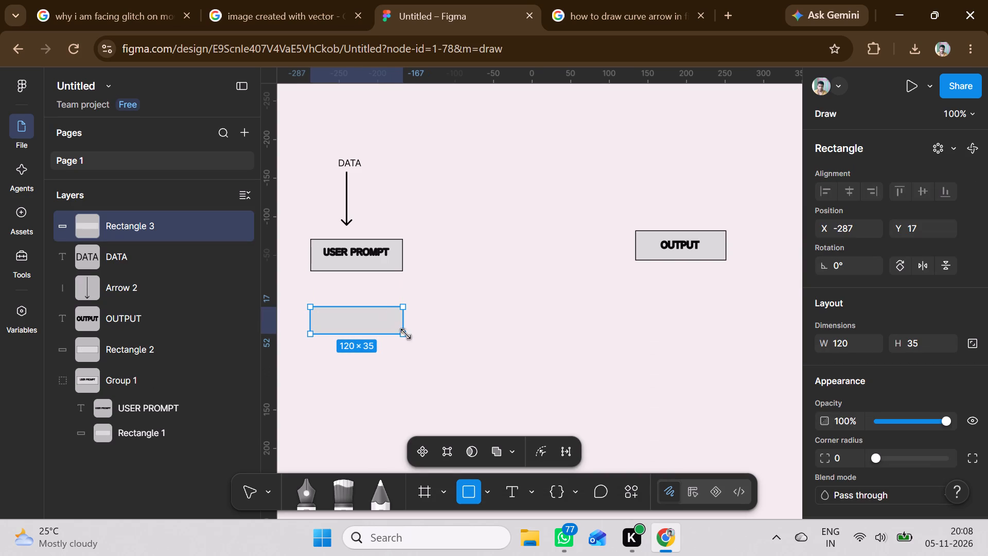
Give the new rectangle below USER PROMPT a near-black solid stroke of weight 1.
scroll(859, 440, up, 1)
scroll(859, 440, down, 1)
scroll(858, 440, up, 1)
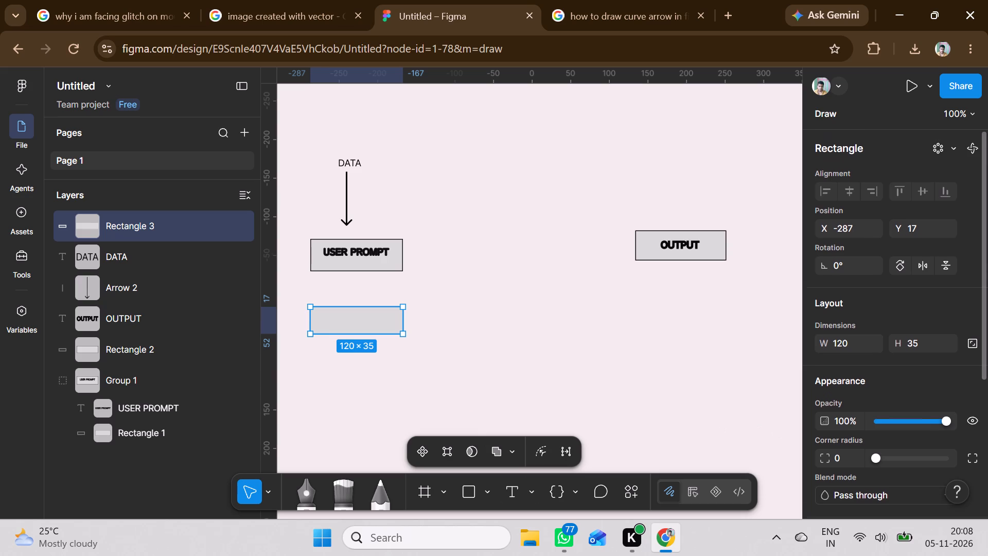
scroll(857, 434, down, 6)
click(830, 398)
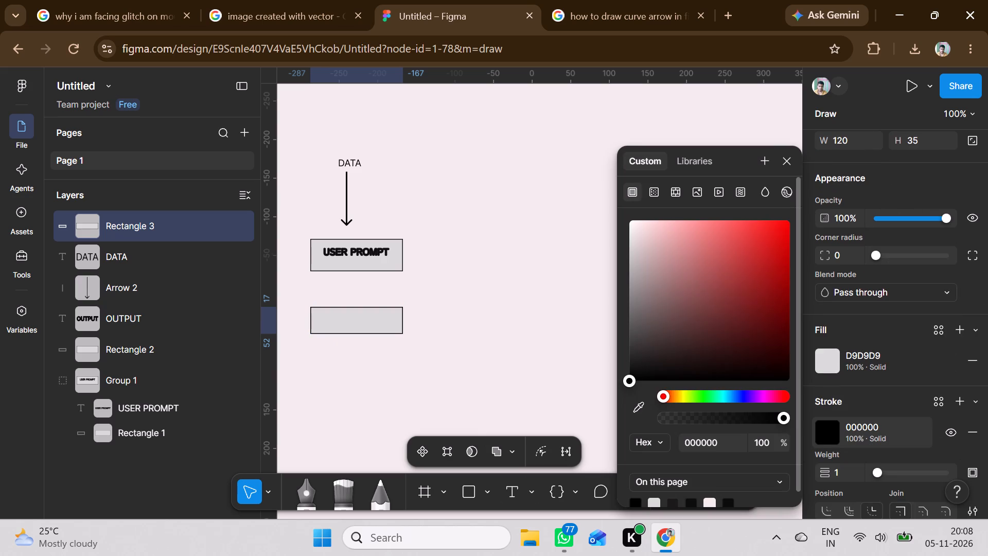
click(632, 358)
click(439, 377)
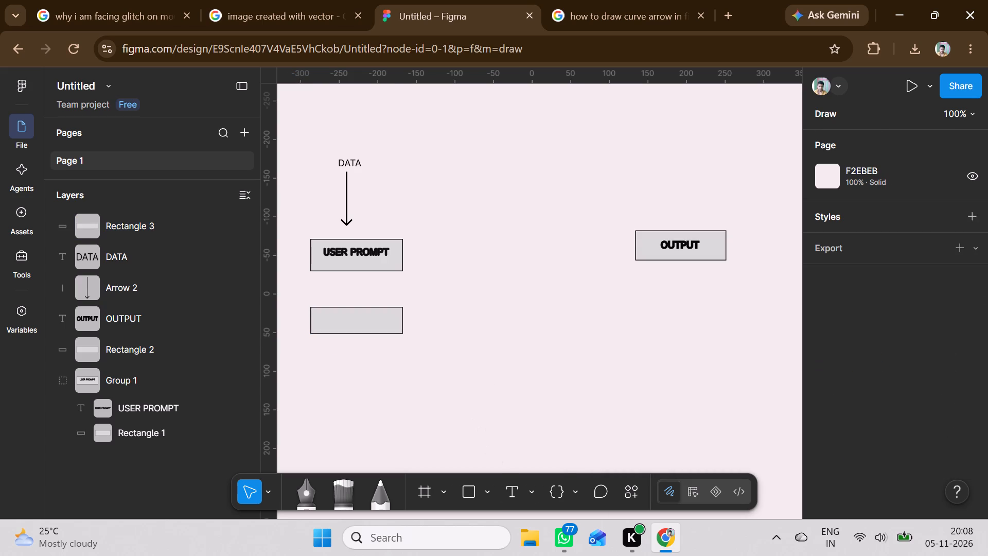
Add a text box about 120 × 35 over the lower rectangle, reading SYSTEM PROMPT.
click(441, 500)
click(508, 494)
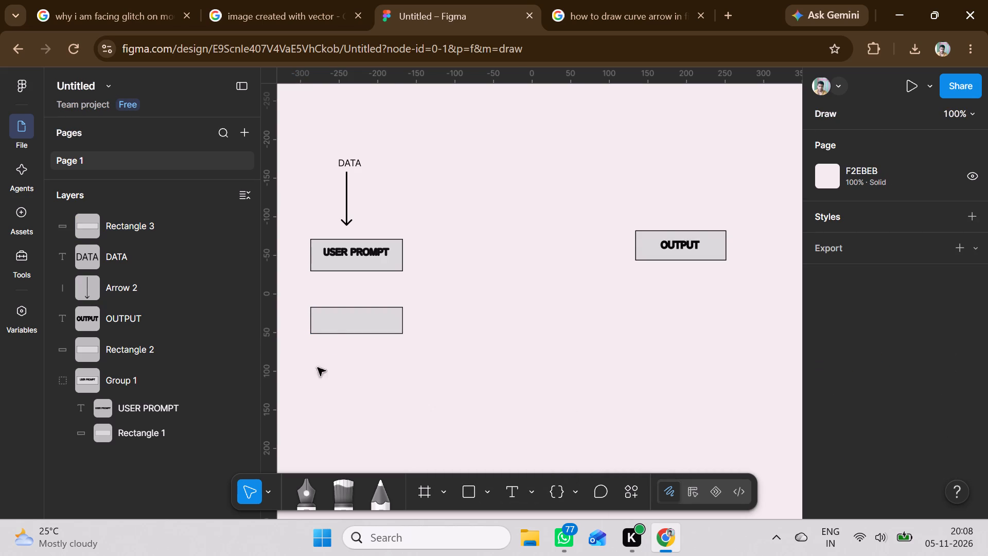
click(519, 485)
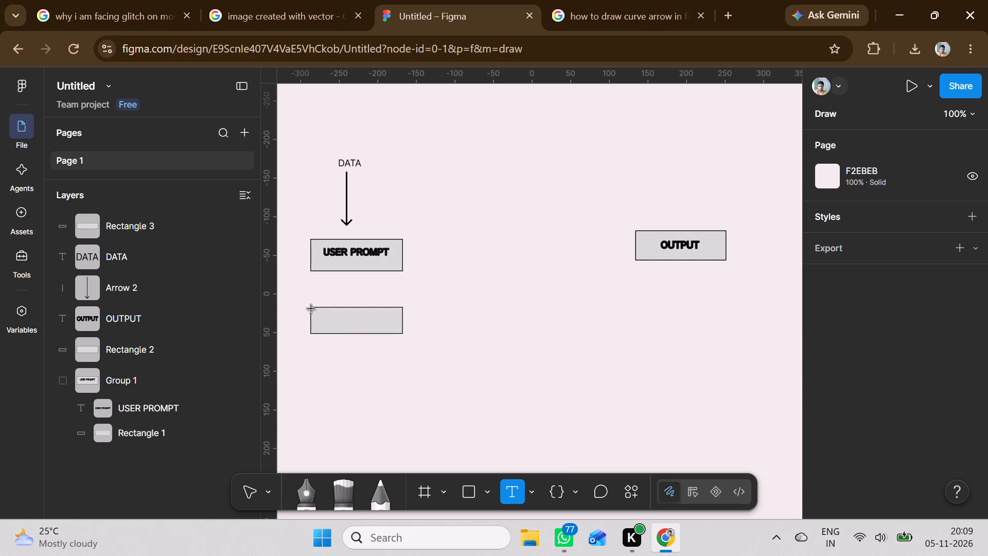
drag(311, 307, 403, 331)
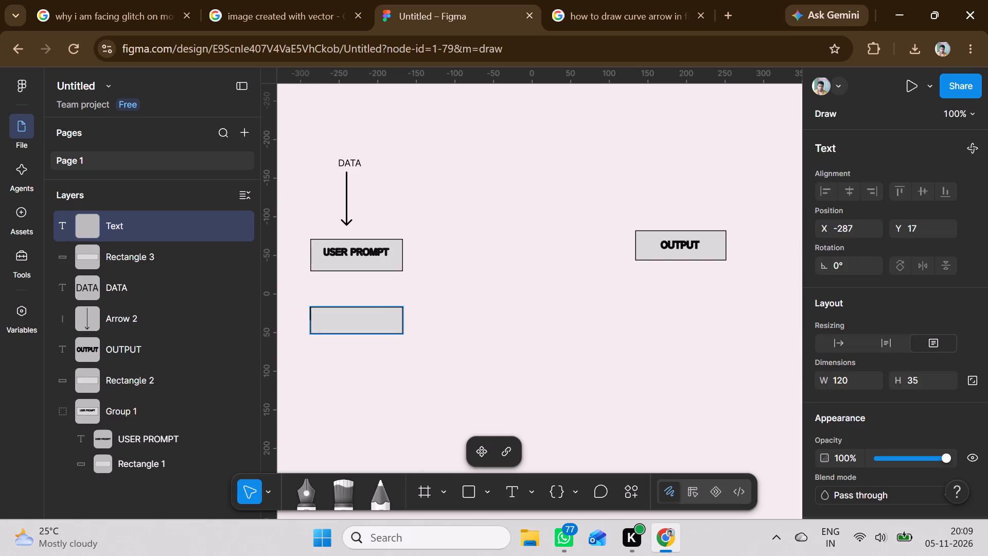
click(375, 322)
text(SYSTEM PROMPT)
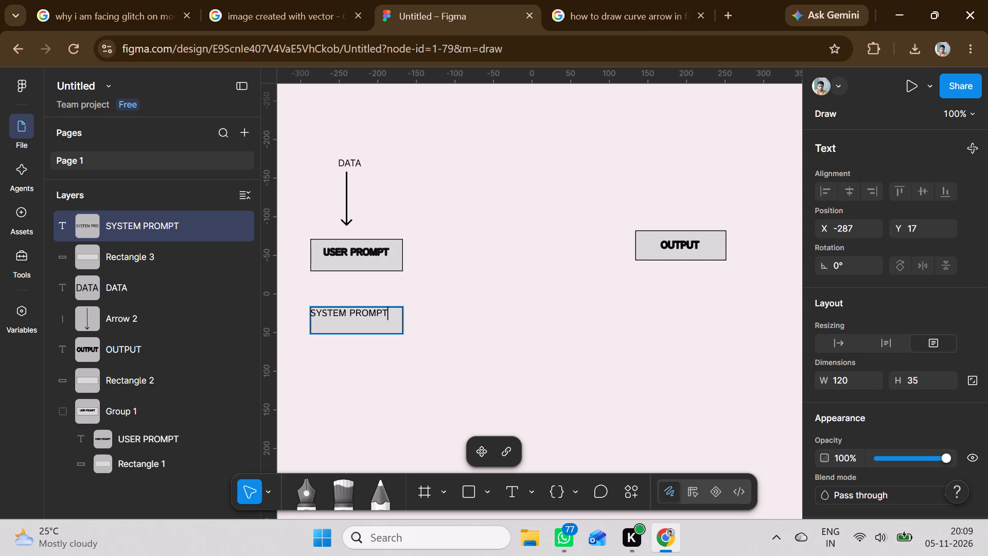
click(355, 355)
Move the SYSTEM PROMPT label so its text sits centred inside the lower rectangle.
drag(357, 313, 363, 322)
click(355, 391)
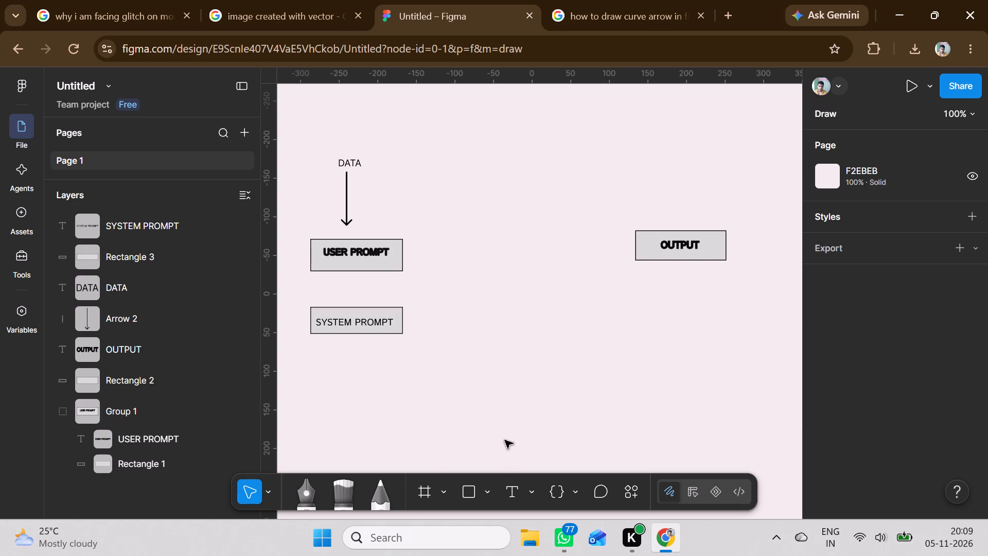
Draw a tall rectangle about 96 × 129 midway between the prompt boxes and the OUTPUT box.
click(470, 493)
drag(478, 229, 548, 333)
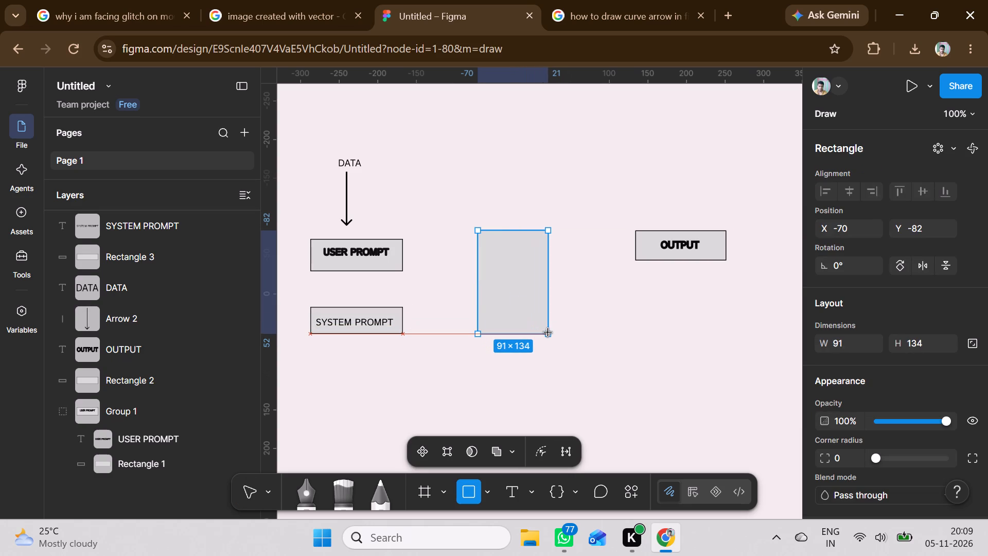
drag(548, 333, 560, 332)
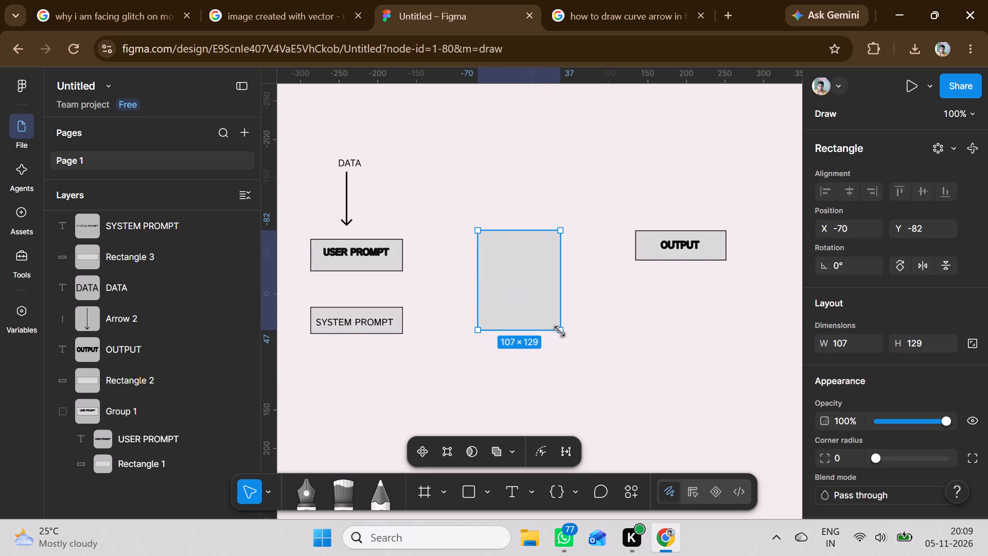
drag(559, 332, 552, 331)
Give the tall middle rectangle a near-black solid stroke of weight 1.
click(510, 284)
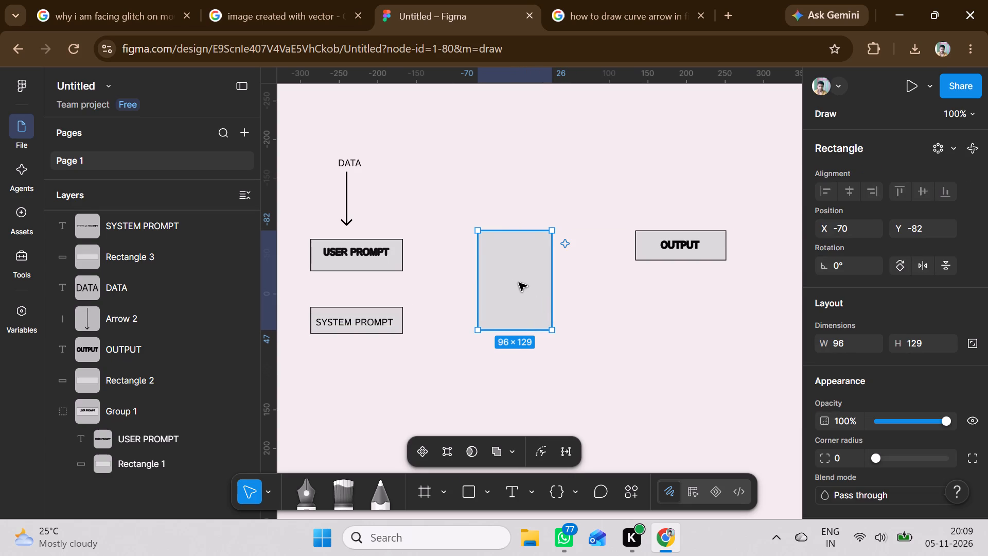
scroll(855, 458, down, 4)
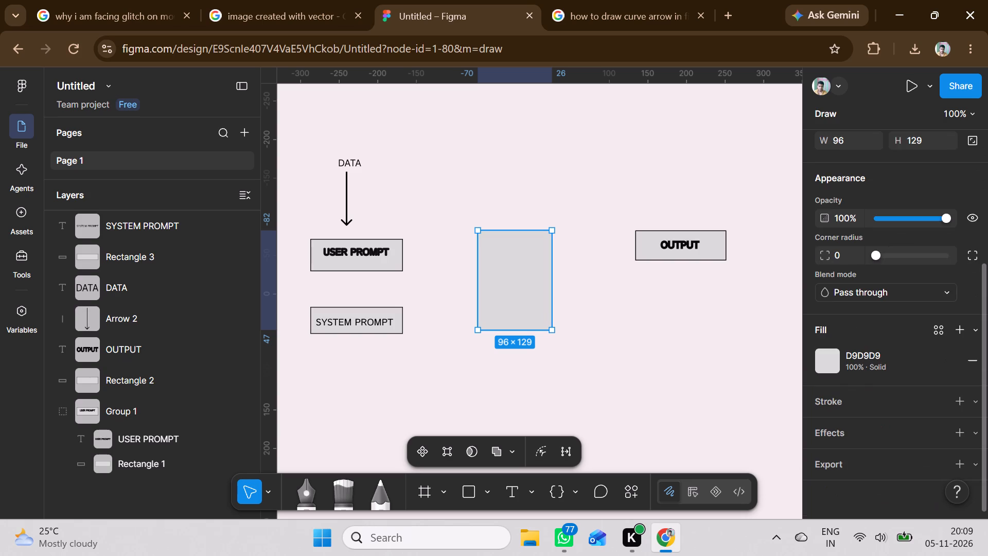
click(841, 387)
click(845, 399)
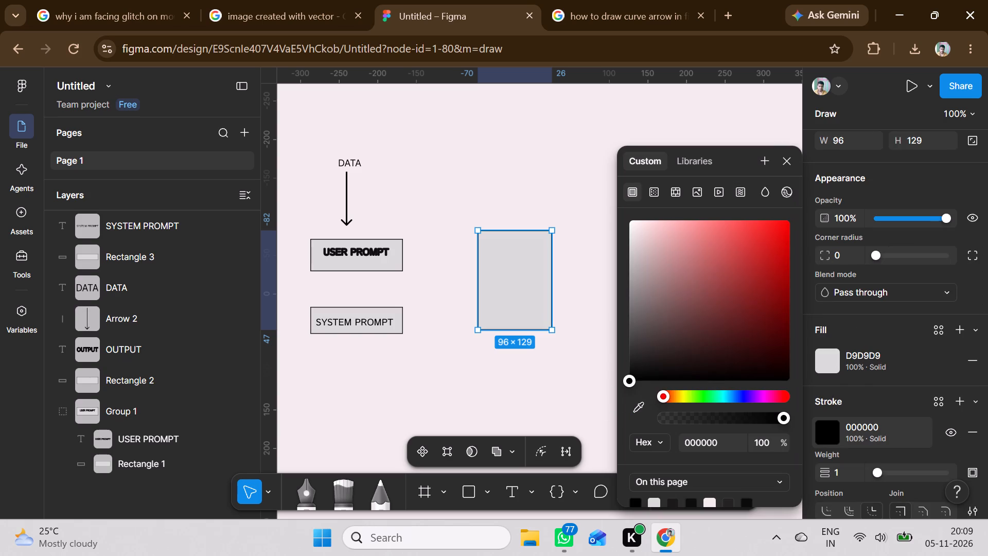
click(636, 358)
click(524, 390)
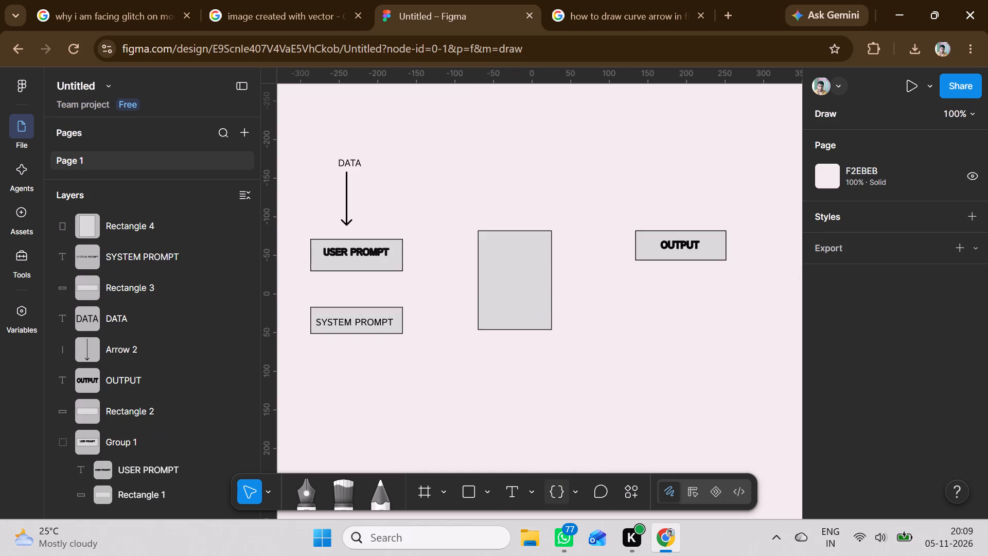
click(522, 499)
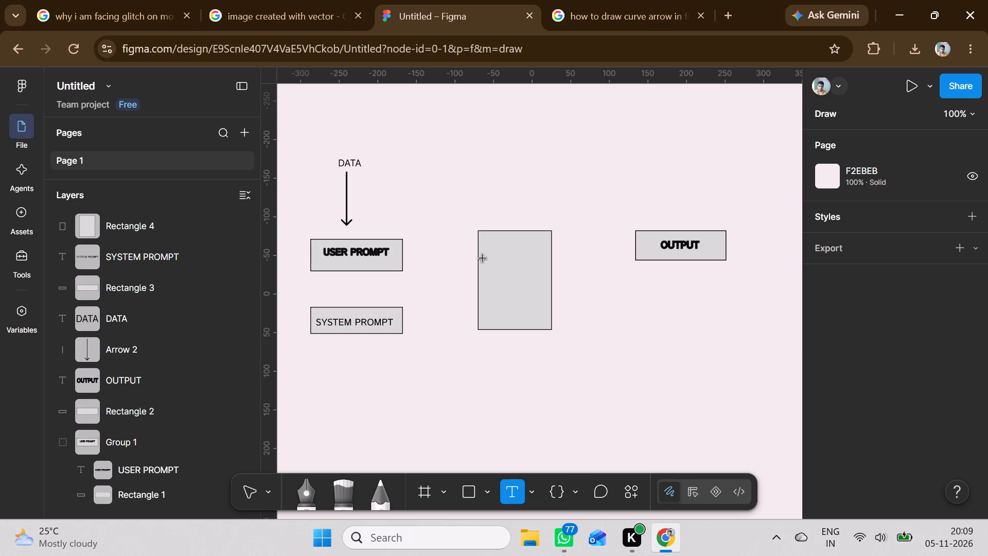
drag(483, 257, 551, 278)
text(LLM)
drag(513, 257, 481, 260)
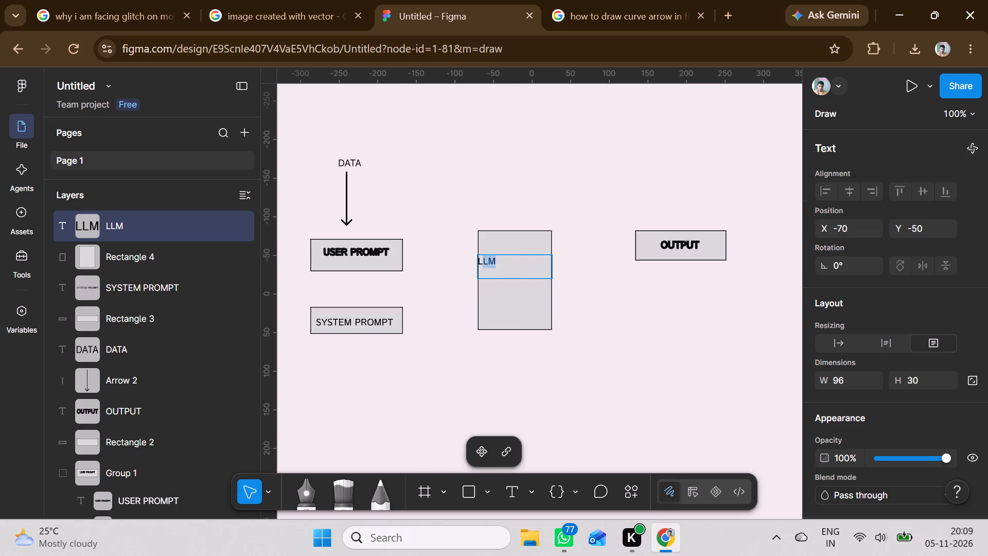
drag(481, 260, 475, 261)
click(508, 264)
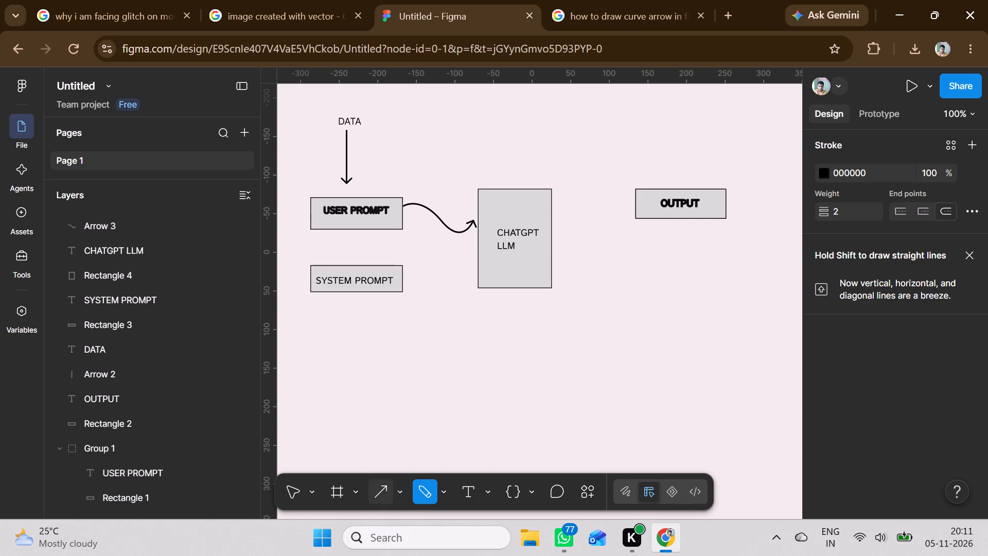
Place a horizontal arrow 100 long in the empty area below the boxes, at X -112, Y 159.
click(381, 490)
click(484, 375)
click(289, 496)
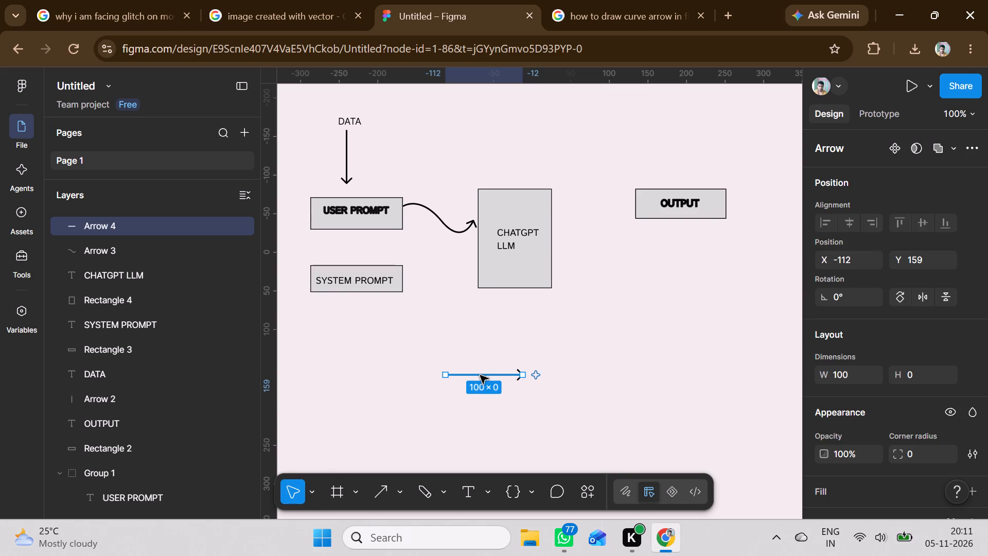
Add a midpoint to the new arrow and bend its halves into an S-curve about 100 × 50, rising first and dipping before the arrowhead.
double_click(480, 375)
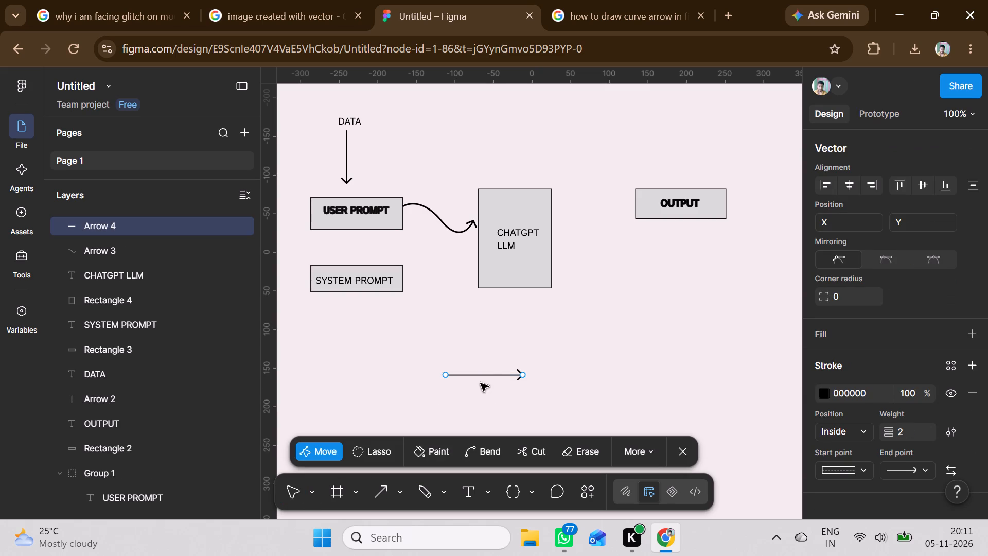
click(487, 377)
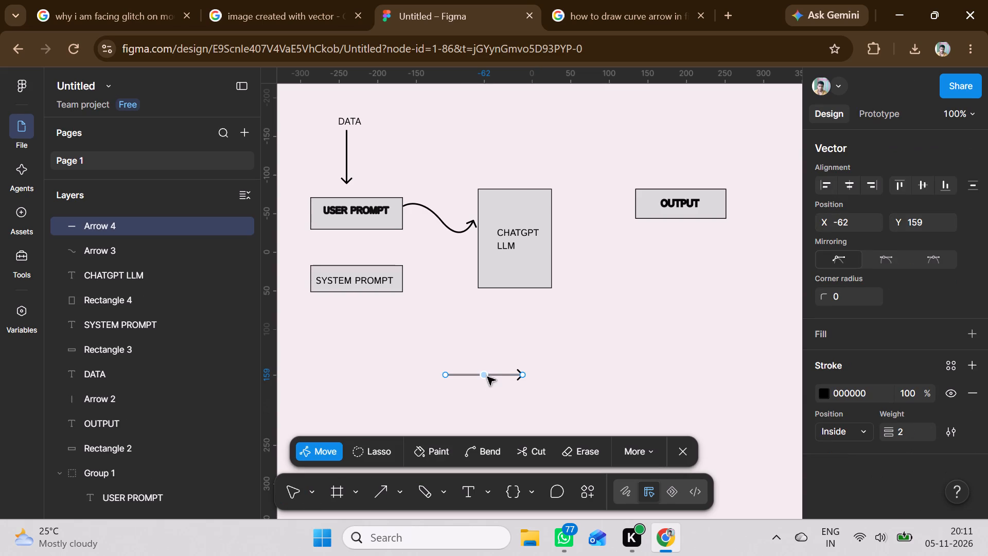
click(490, 451)
drag(500, 376, 500, 380)
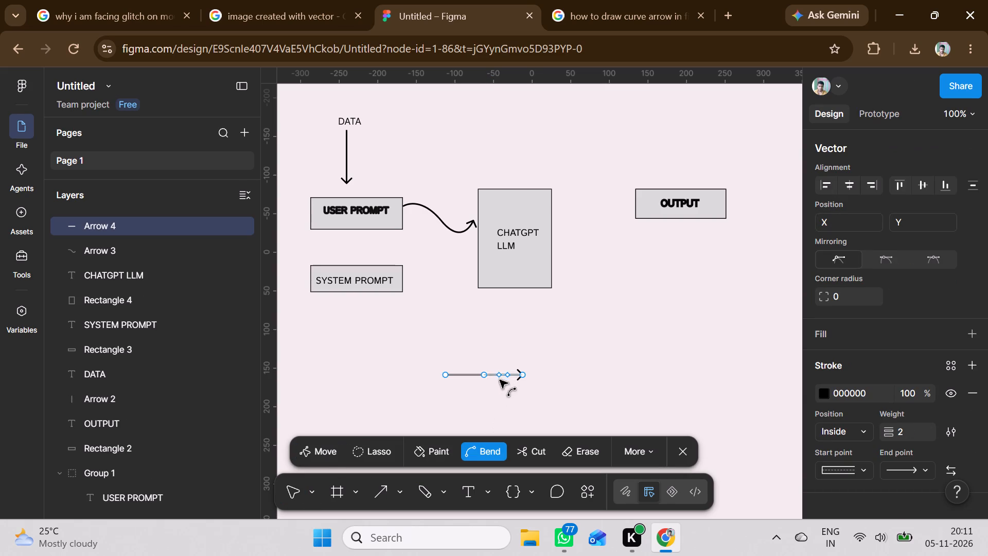
drag(500, 380, 487, 389)
drag(487, 389, 485, 388)
drag(467, 373, 464, 355)
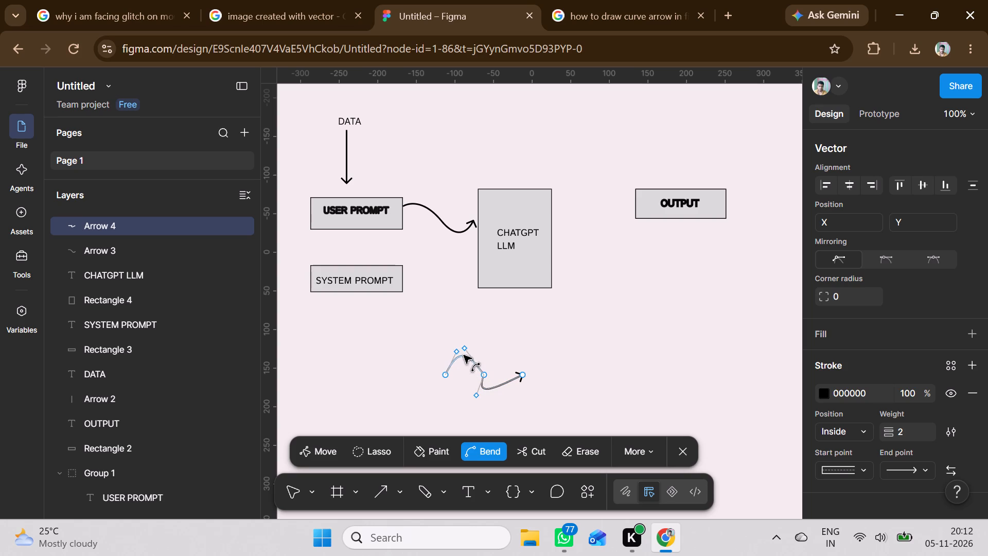
drag(464, 355, 468, 355)
drag(481, 386, 485, 387)
click(477, 359)
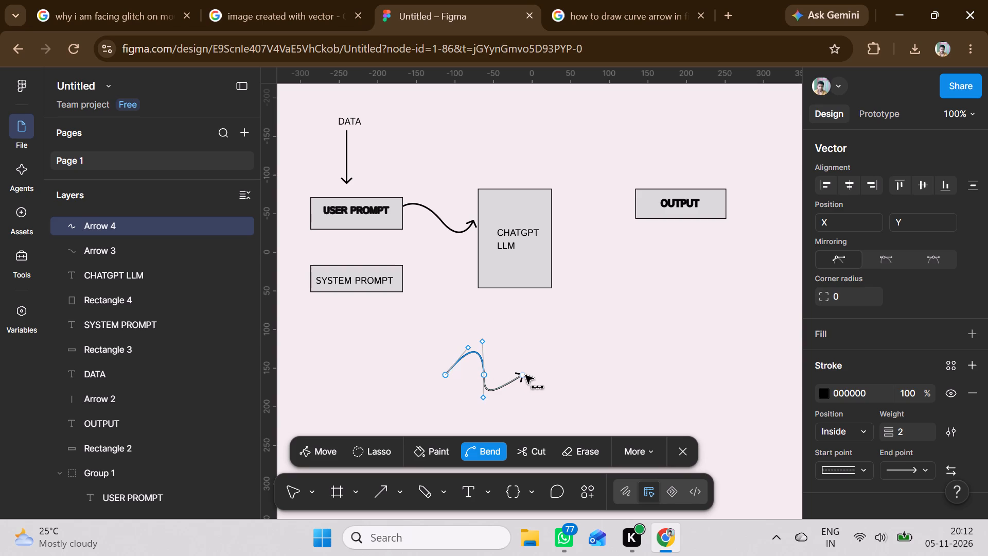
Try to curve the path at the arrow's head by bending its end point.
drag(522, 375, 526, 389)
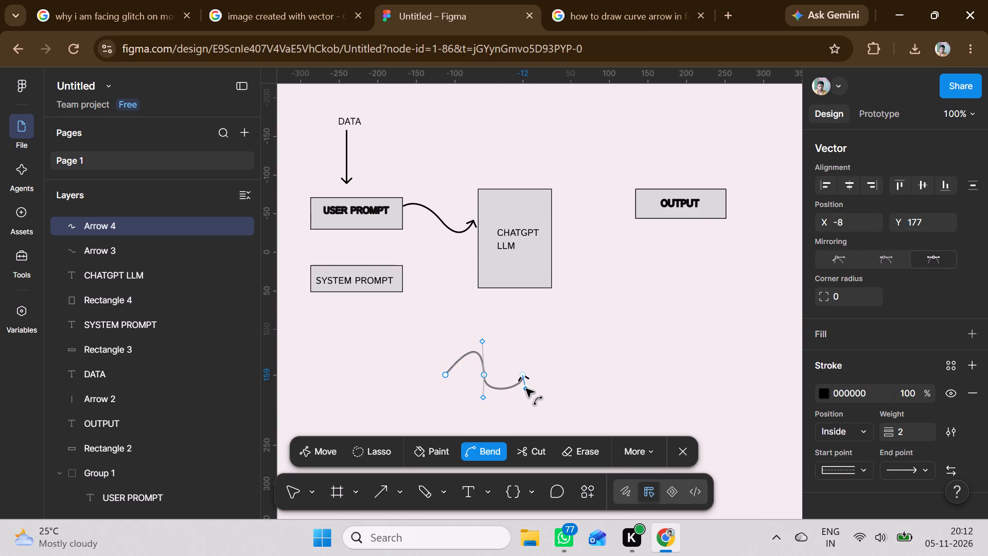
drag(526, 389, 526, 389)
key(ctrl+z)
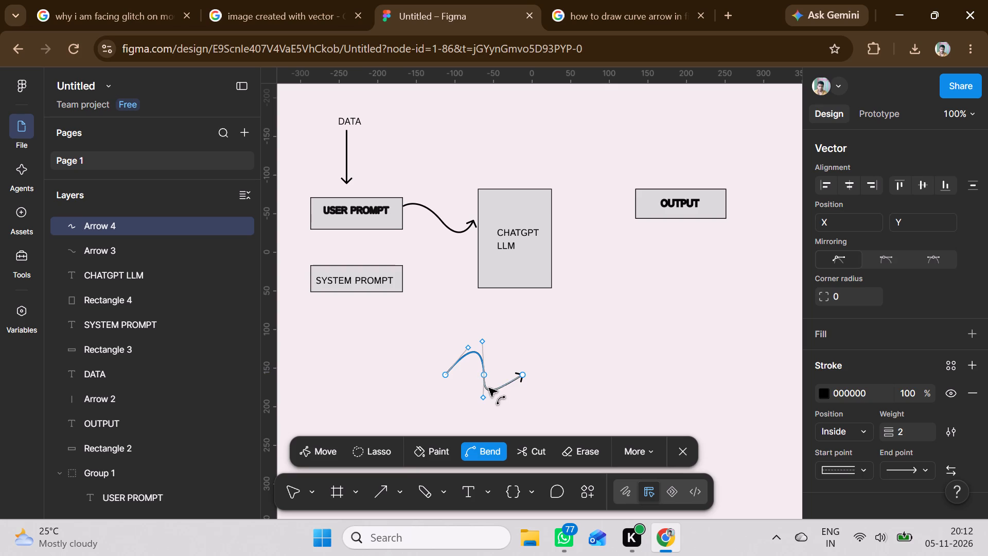
Finish path editing and move the S-curved arrow to X -171, Y 2, linking SYSTEM PROMPT to CHATGPT LLM.
double_click(507, 362)
drag(500, 377, 452, 298)
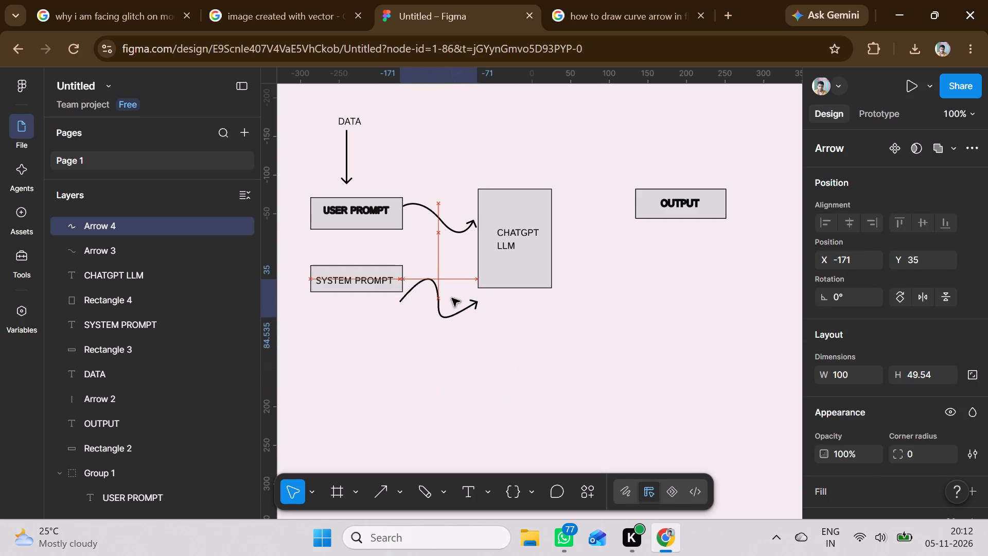
drag(452, 298, 454, 277)
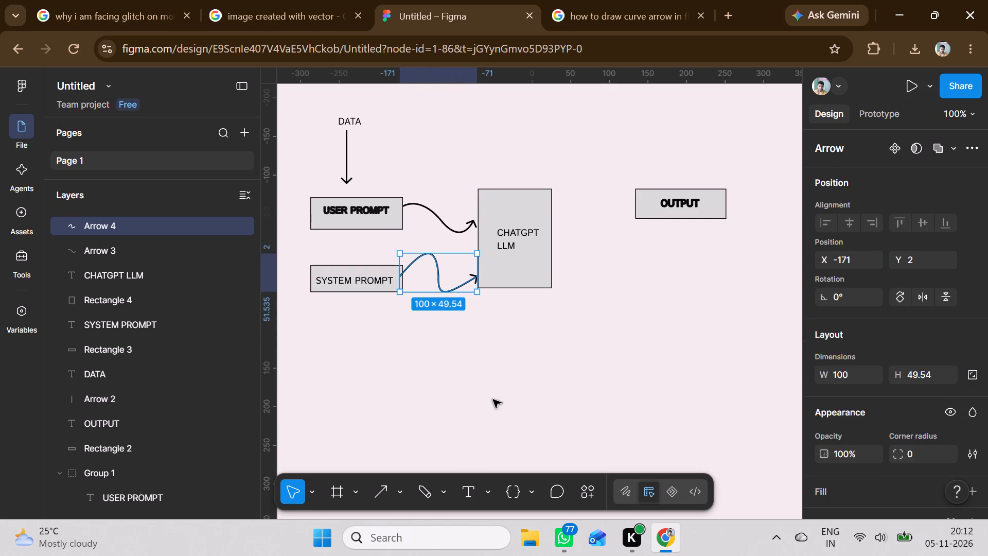
click(490, 397)
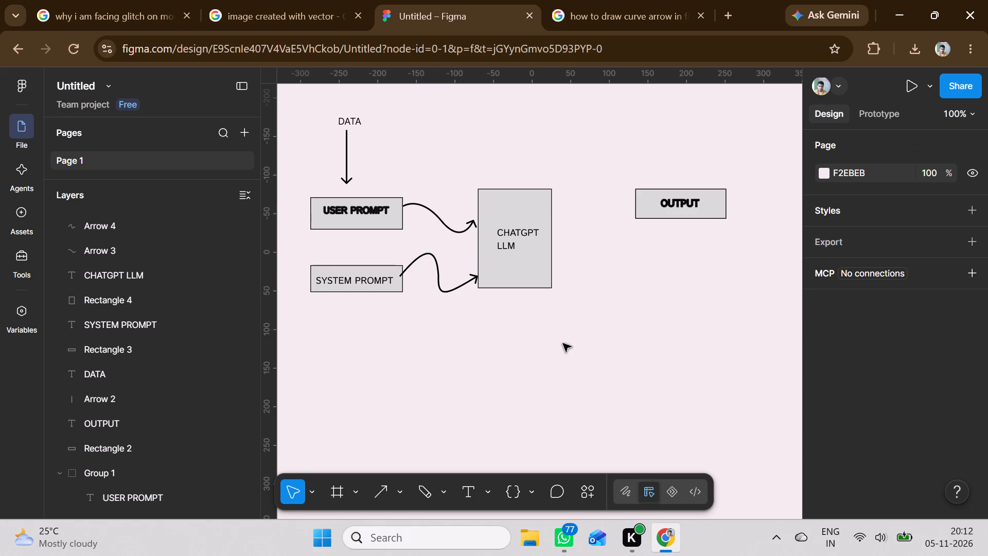
Draw a freehand Pencil arrow below the boxes that runs right, steps down and continues right to an arrowhead.
click(428, 494)
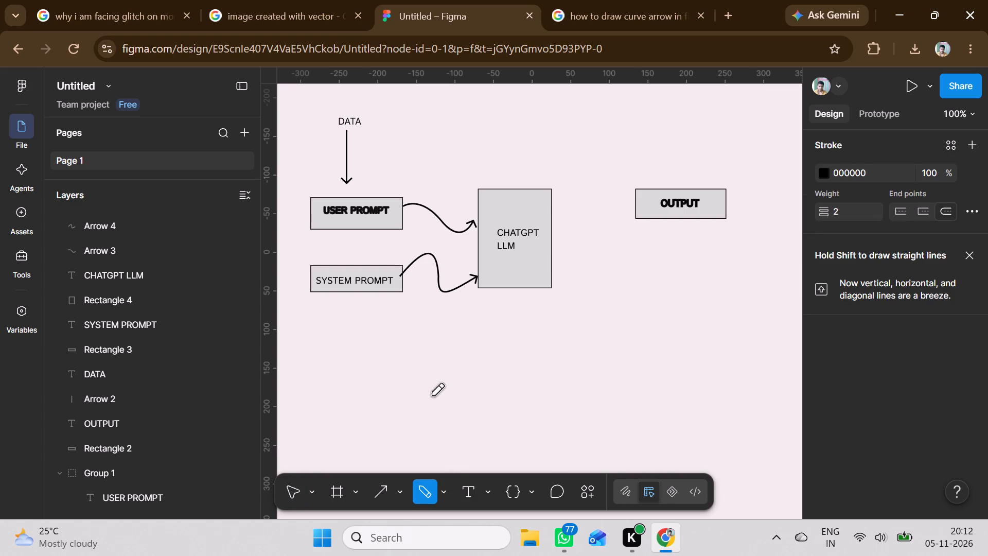
drag(416, 343, 474, 365)
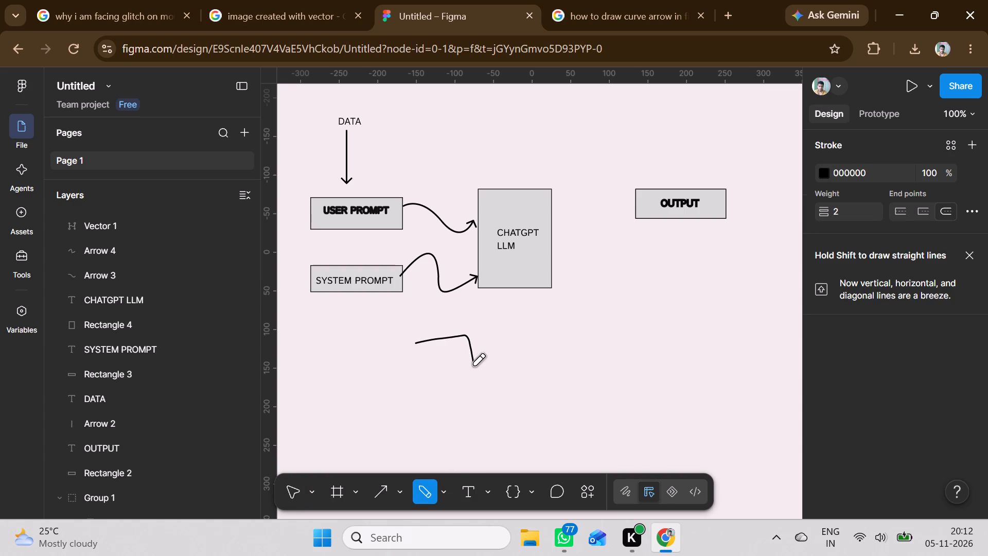
drag(474, 365, 515, 363)
drag(515, 363, 507, 371)
Draw a second freehand Pencil arrow beneath the first that runs right, steps up and continues right to an arrowhead.
drag(434, 427, 479, 427)
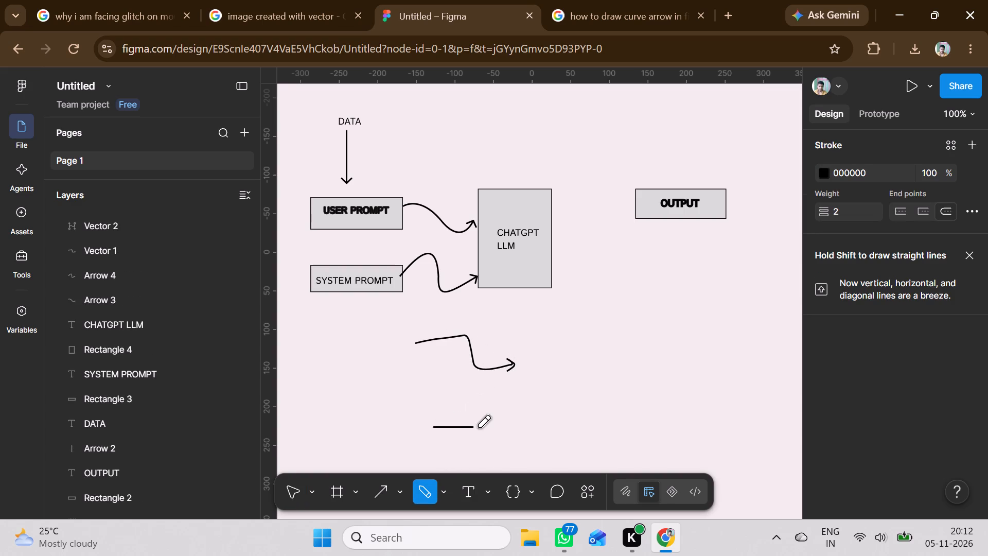
drag(479, 427, 512, 379)
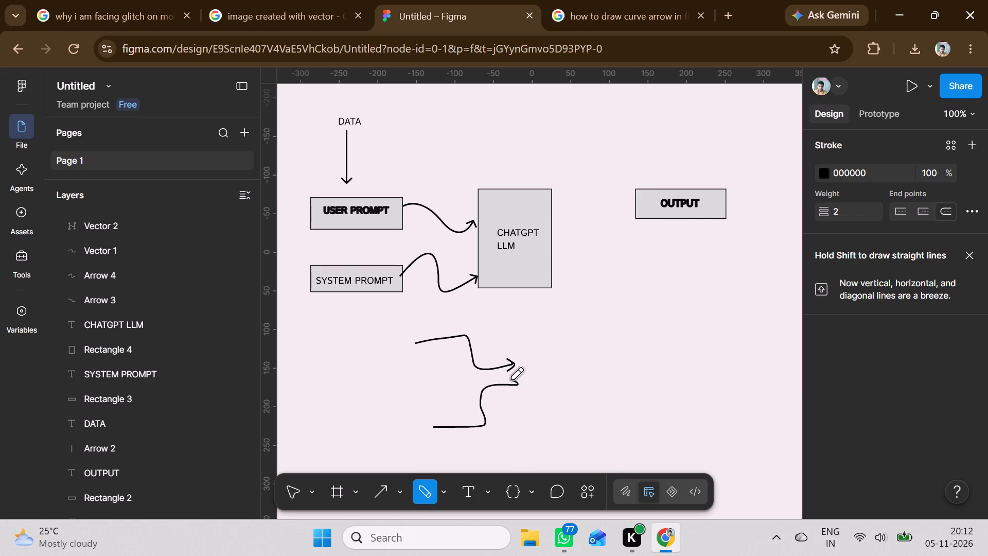
drag(512, 379, 513, 390)
Draw a straight arrow sloping down to the right beside the freehand arrows, starting at about X 66, Y 154.
click(377, 496)
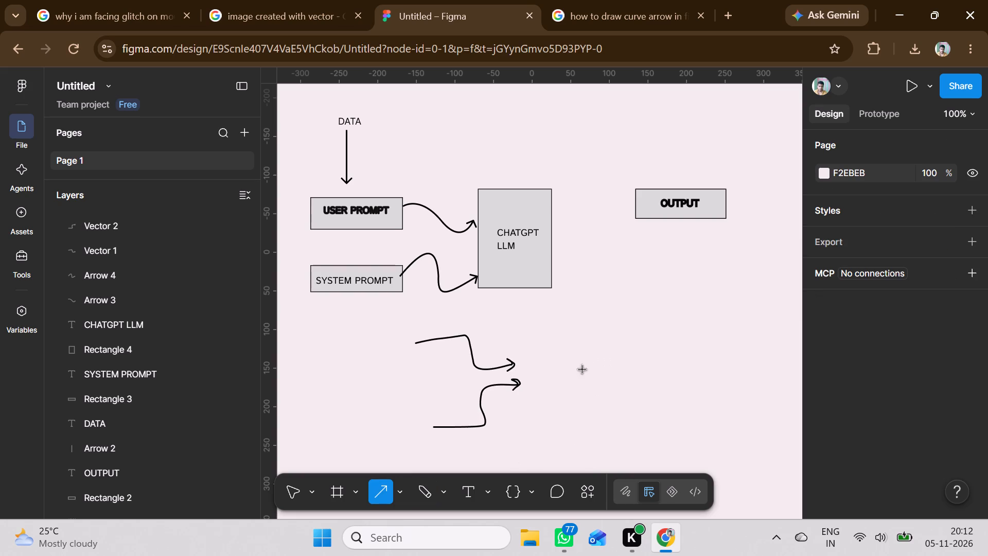
drag(583, 370, 665, 368)
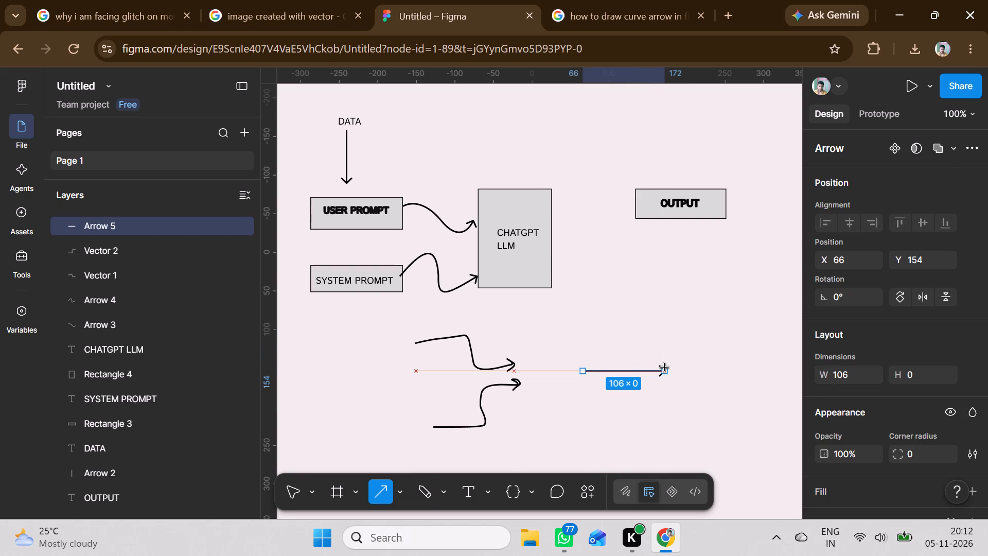
drag(665, 368, 694, 413)
Bend the straight sloping arrow beside the freehand arrows into a gentle, slightly upward-bulging arc that ends at its arrowhead.
double_click(647, 396)
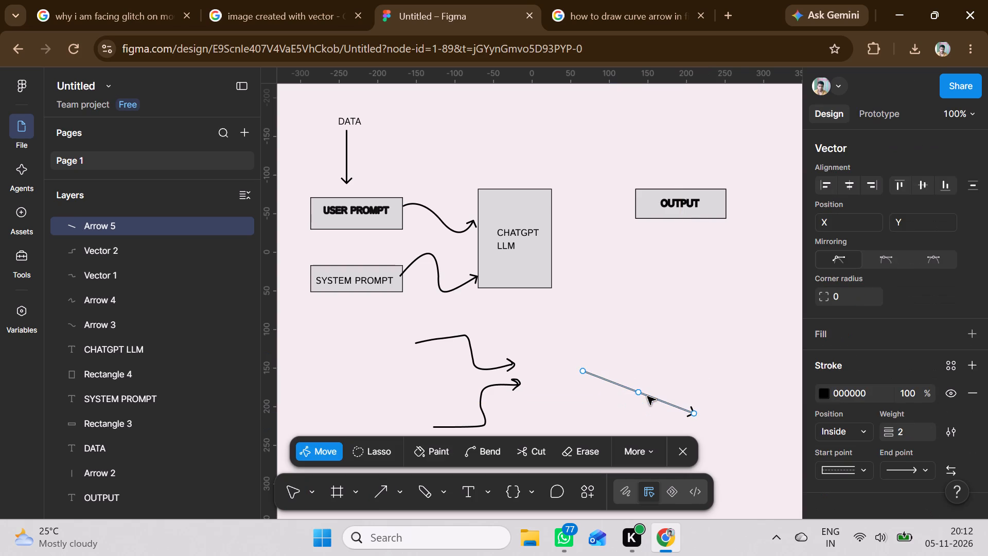
click(484, 456)
drag(639, 390, 664, 356)
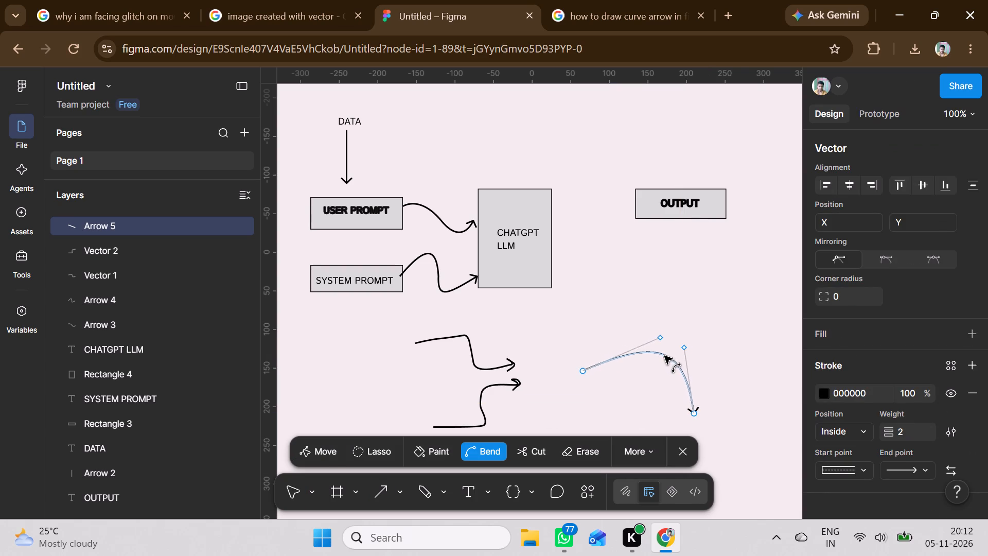
drag(664, 356, 638, 384)
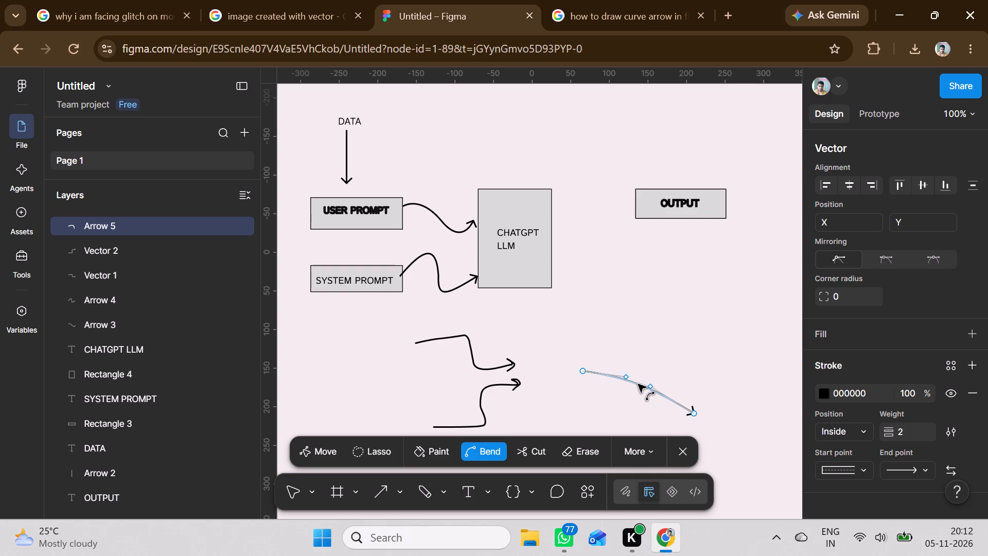
click(637, 384)
click(311, 461)
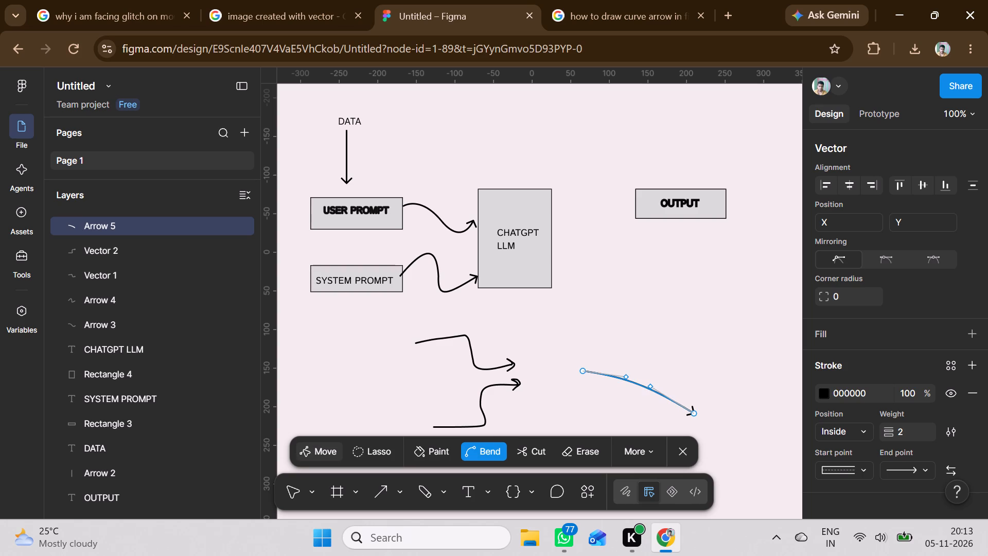
click(337, 449)
click(640, 384)
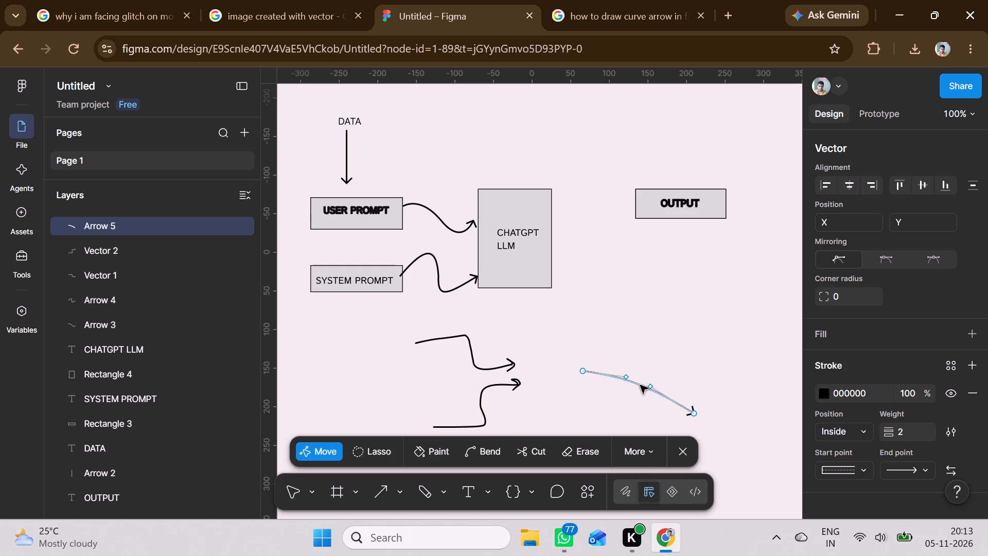
double_click(640, 385)
triple_click(640, 387)
click(601, 425)
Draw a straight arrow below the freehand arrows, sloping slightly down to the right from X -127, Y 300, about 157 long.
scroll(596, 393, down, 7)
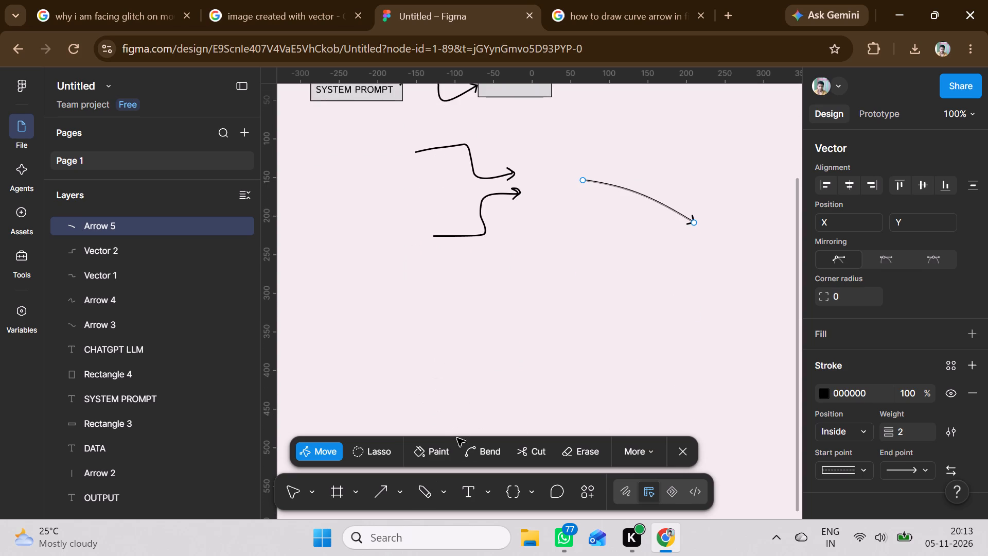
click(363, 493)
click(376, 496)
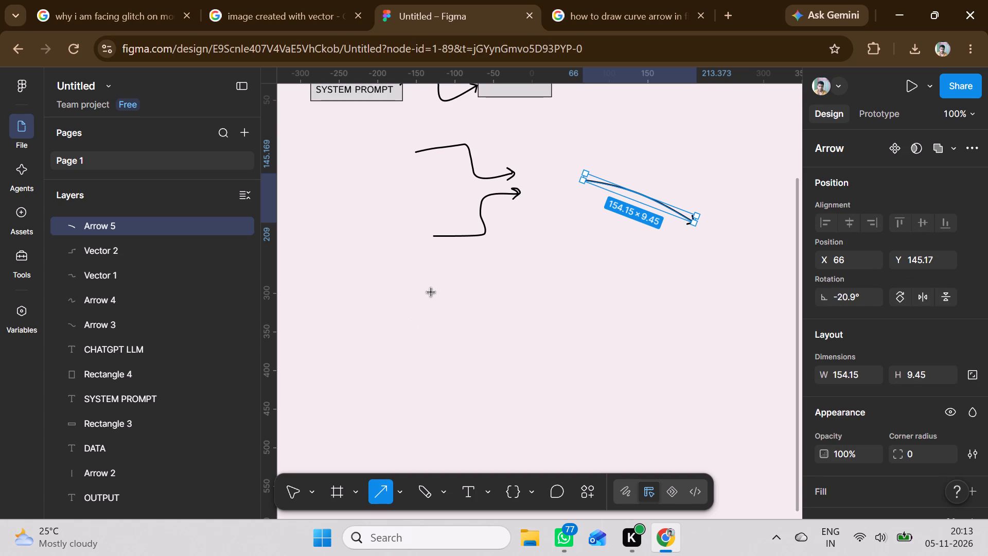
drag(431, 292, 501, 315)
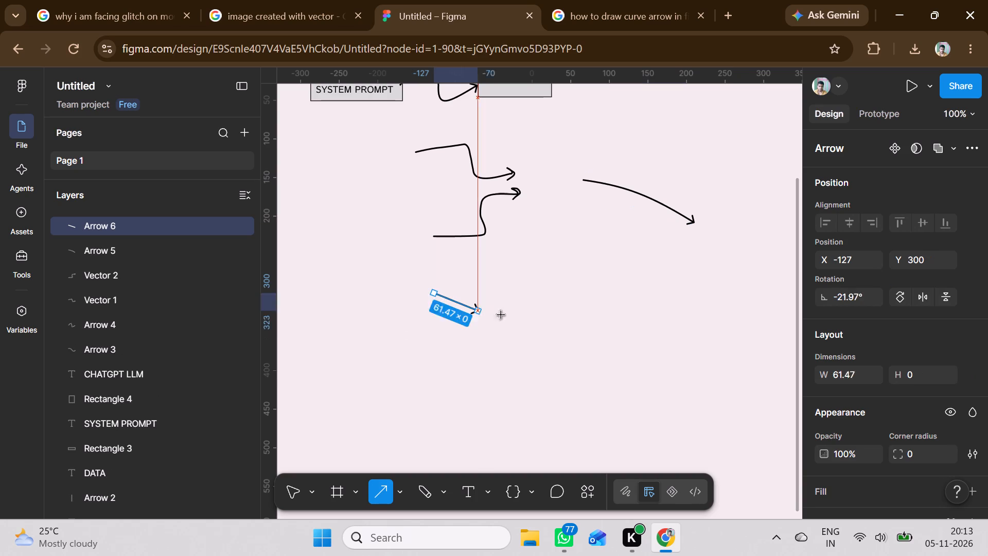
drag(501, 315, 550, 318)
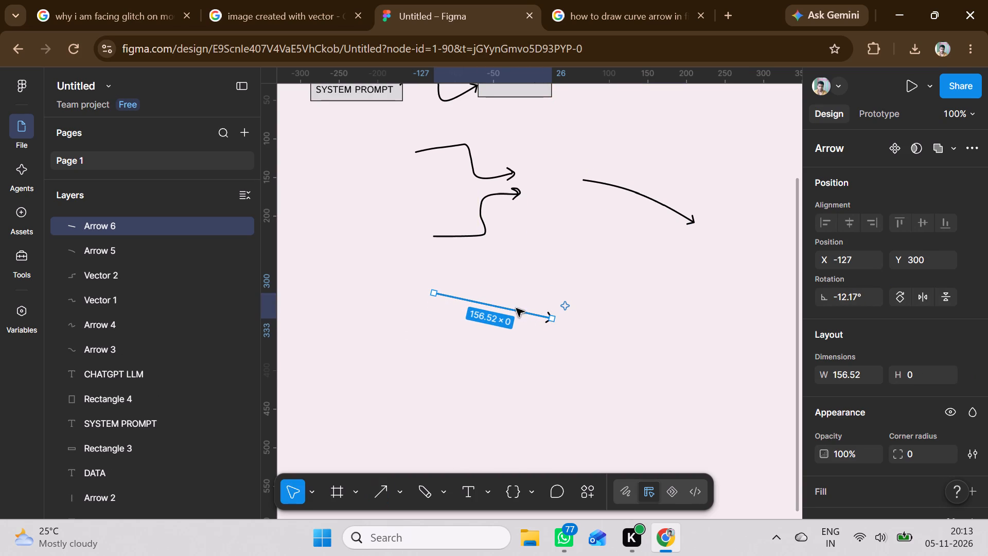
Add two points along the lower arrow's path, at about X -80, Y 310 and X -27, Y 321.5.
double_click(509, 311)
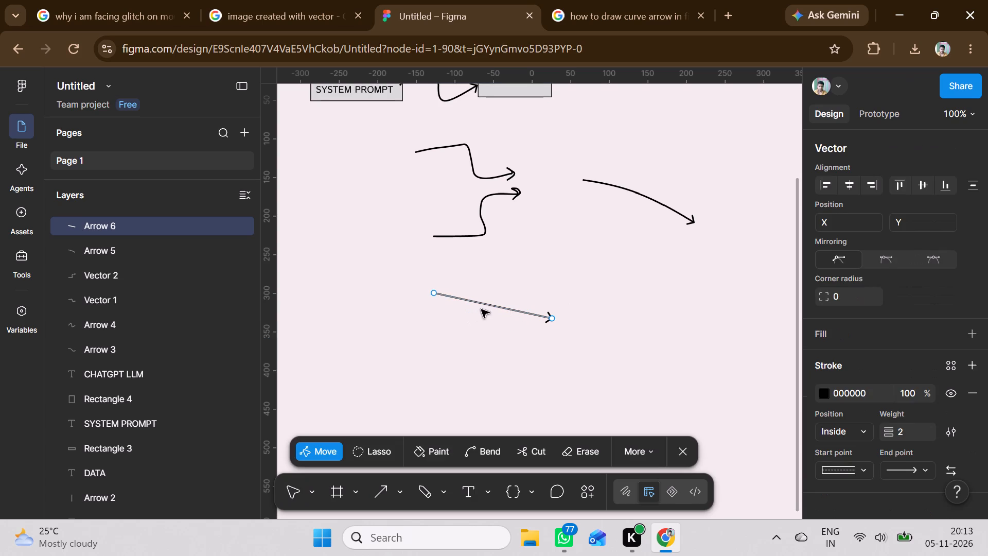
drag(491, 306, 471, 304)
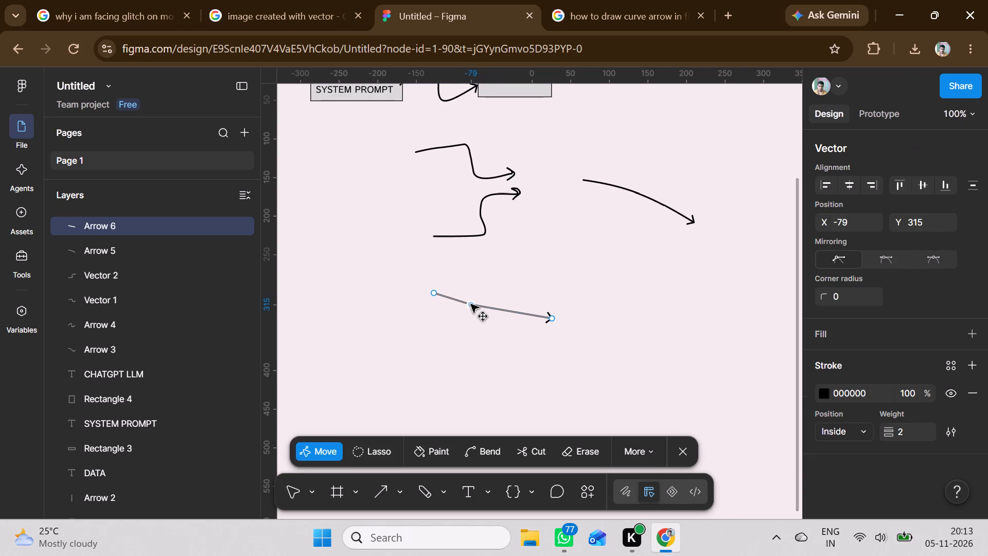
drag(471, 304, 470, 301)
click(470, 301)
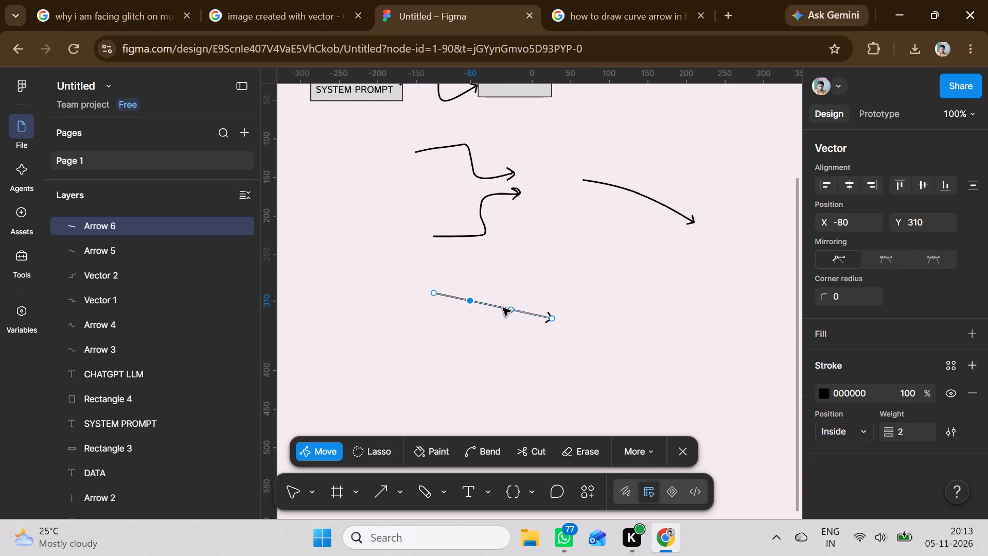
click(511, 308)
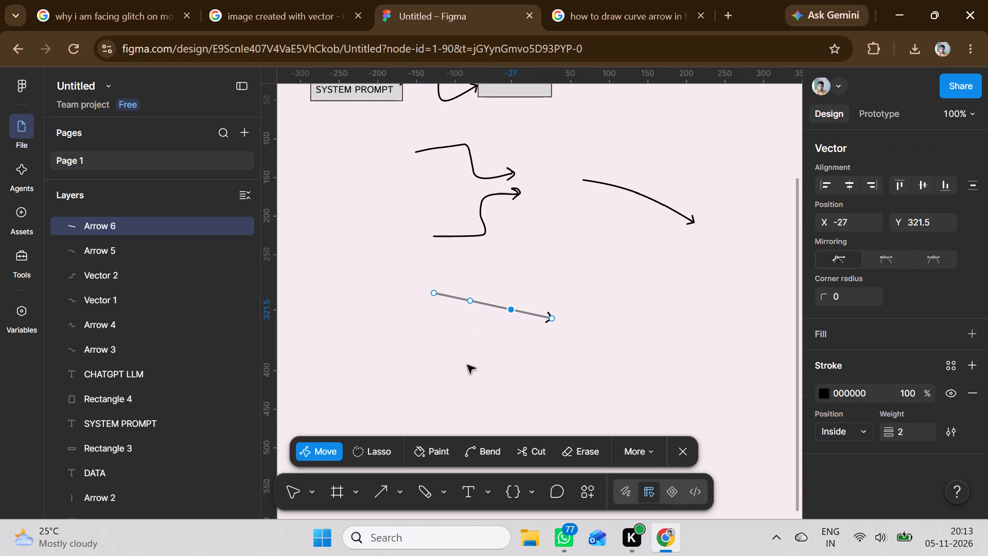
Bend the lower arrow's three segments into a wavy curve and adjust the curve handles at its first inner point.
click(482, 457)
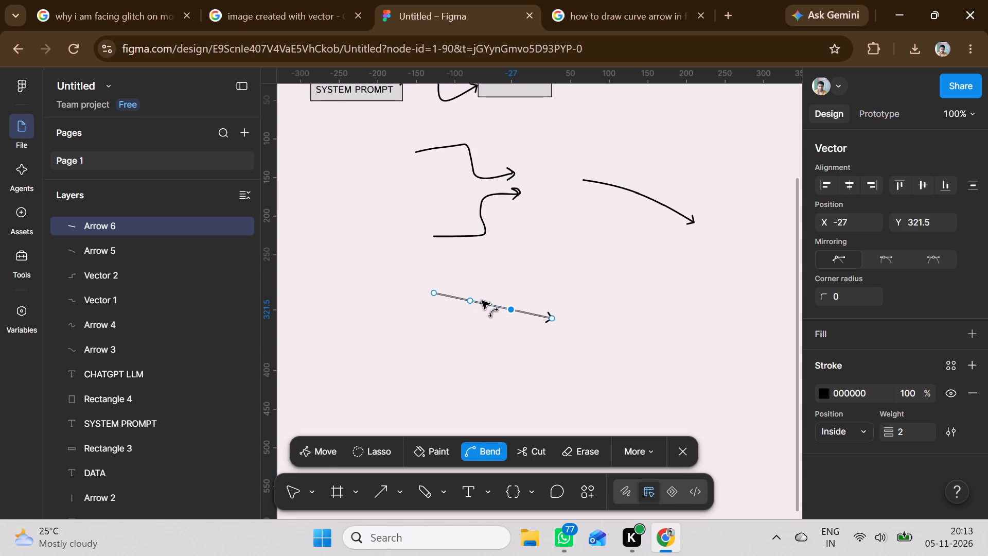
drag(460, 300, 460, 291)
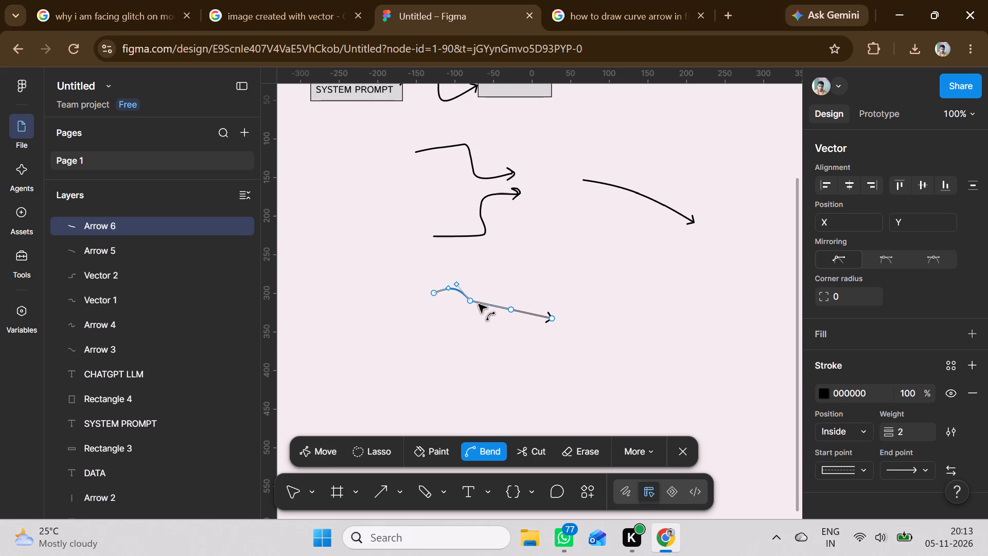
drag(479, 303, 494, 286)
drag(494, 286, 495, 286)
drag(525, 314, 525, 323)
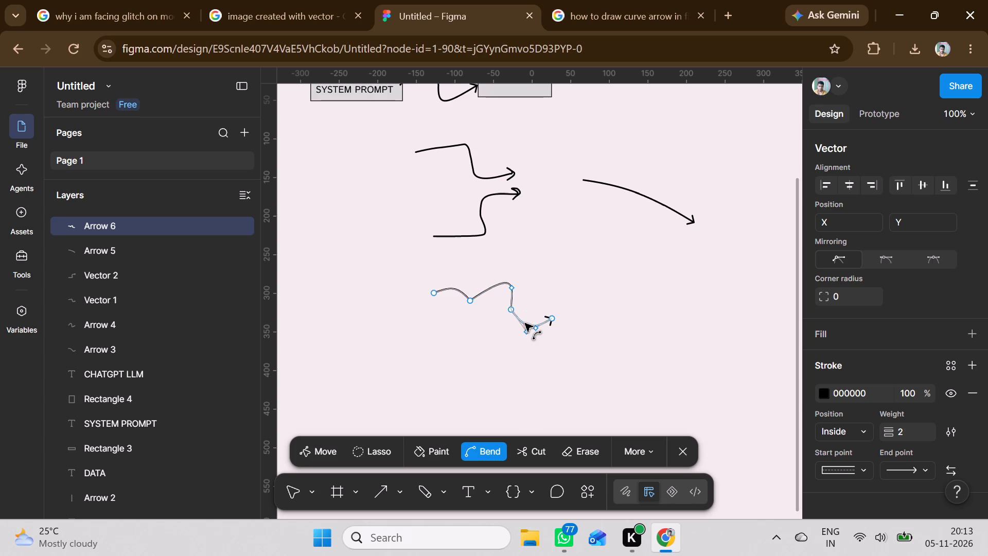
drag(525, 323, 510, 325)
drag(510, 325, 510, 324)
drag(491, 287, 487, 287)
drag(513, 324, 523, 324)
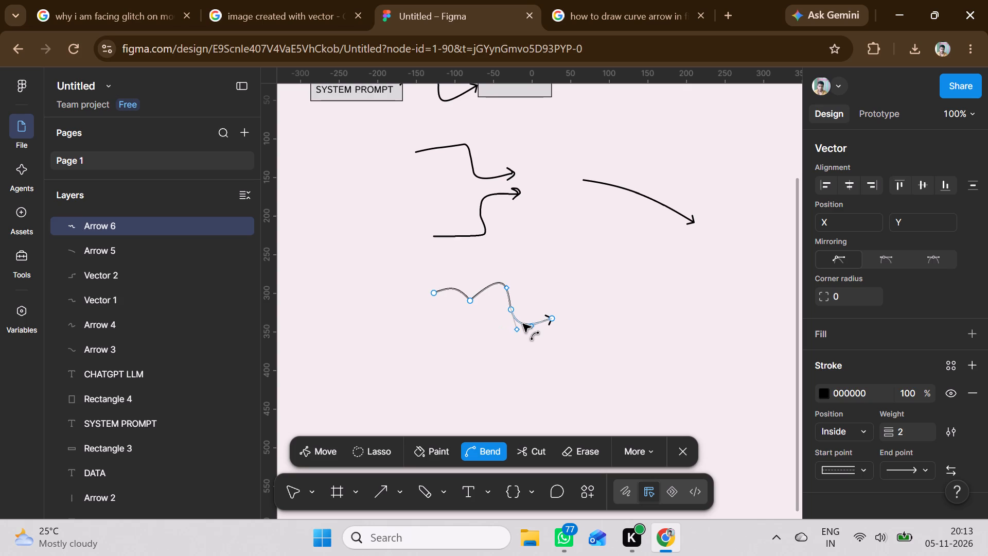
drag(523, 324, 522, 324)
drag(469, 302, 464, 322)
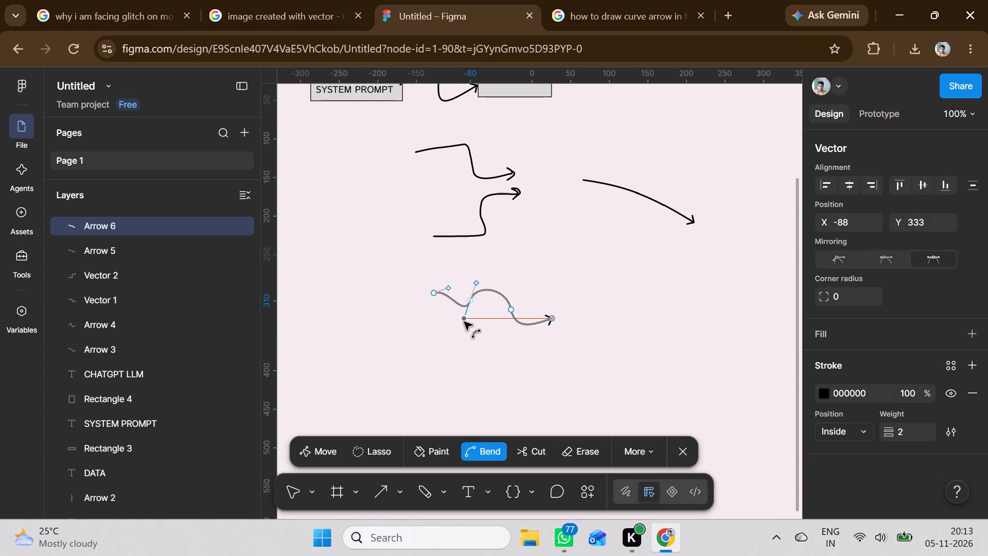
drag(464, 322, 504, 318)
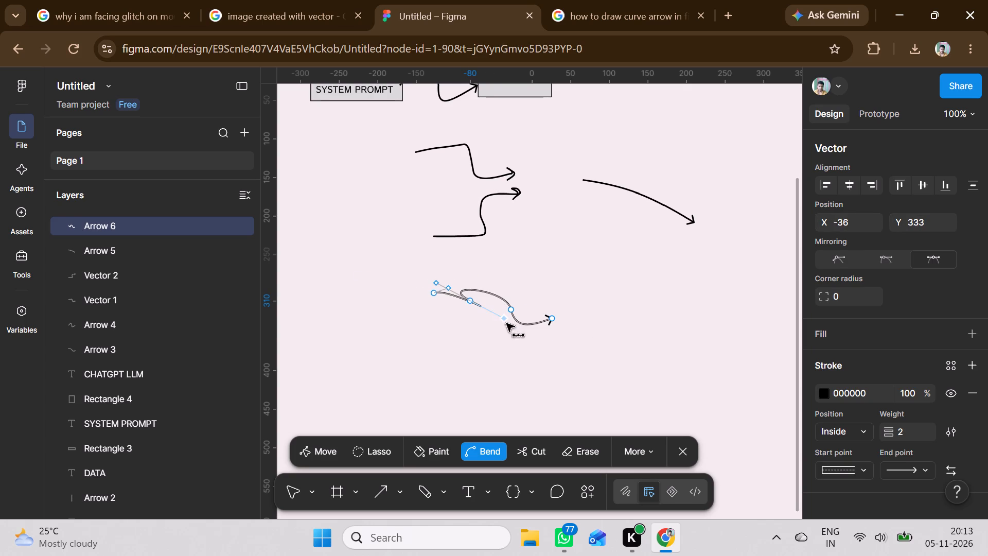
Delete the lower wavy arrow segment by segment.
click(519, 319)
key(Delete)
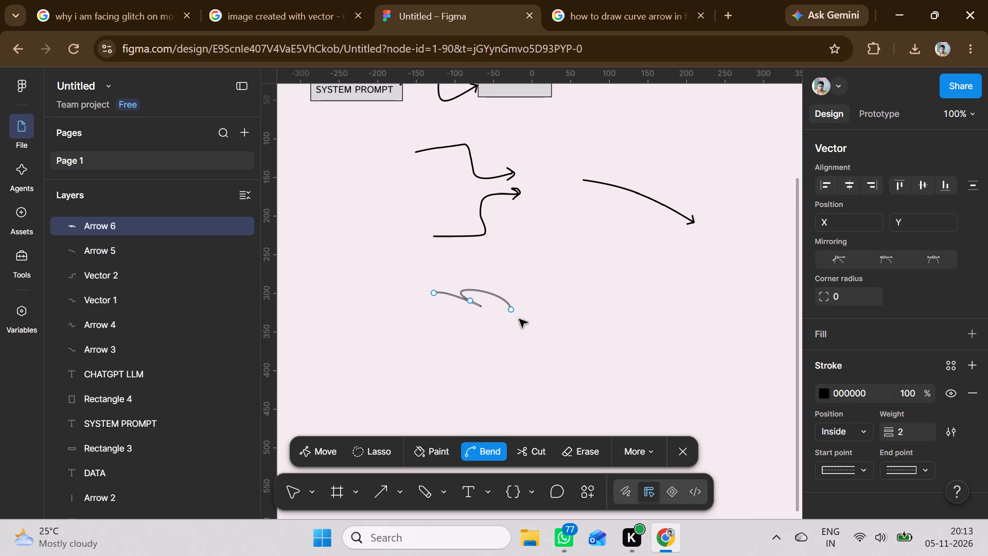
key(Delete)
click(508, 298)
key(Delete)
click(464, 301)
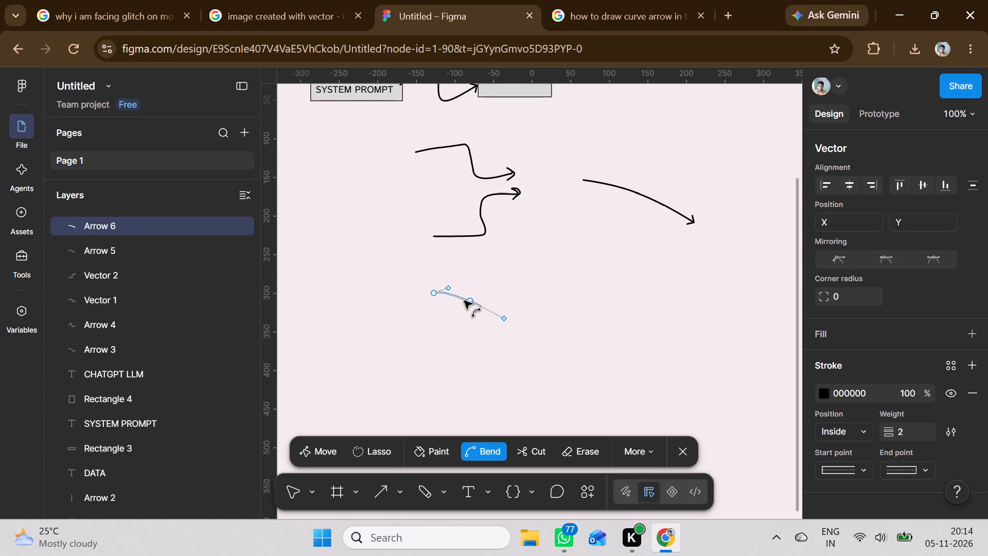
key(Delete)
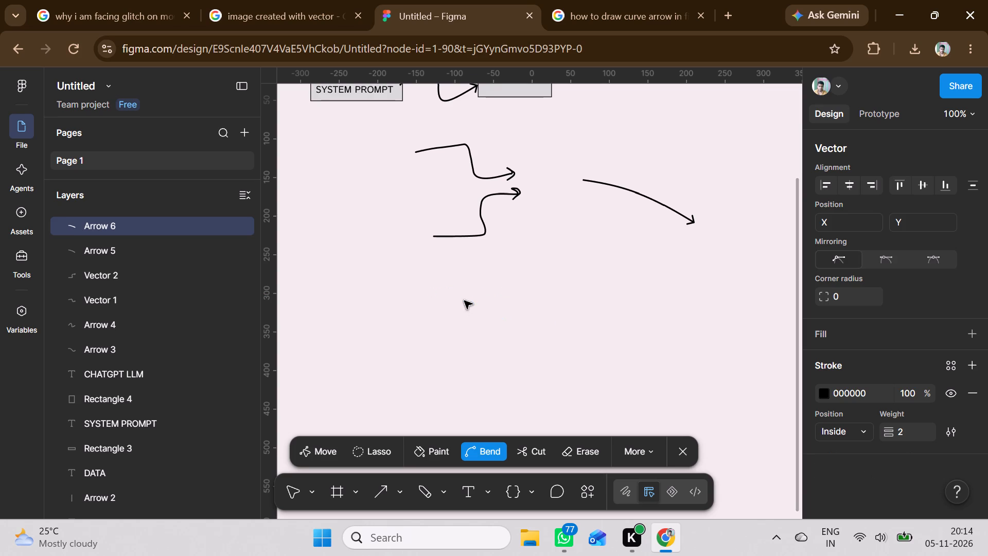
Draw an ellipse of 67 × 78 in the empty area below the freehand arrows, at X -127, Y 301.
scroll(451, 309, down, 5)
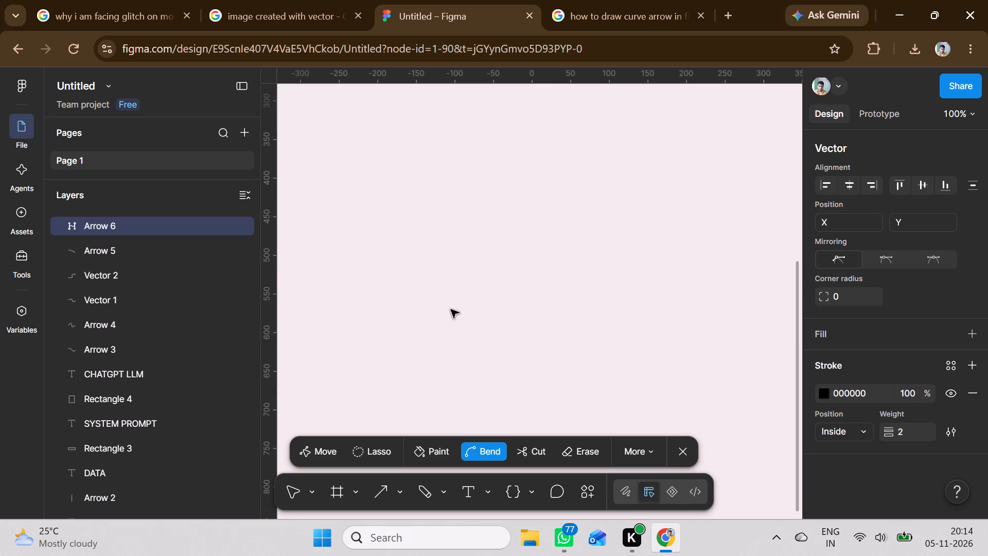
scroll(464, 350, up, 6)
scroll(463, 370, down, 2)
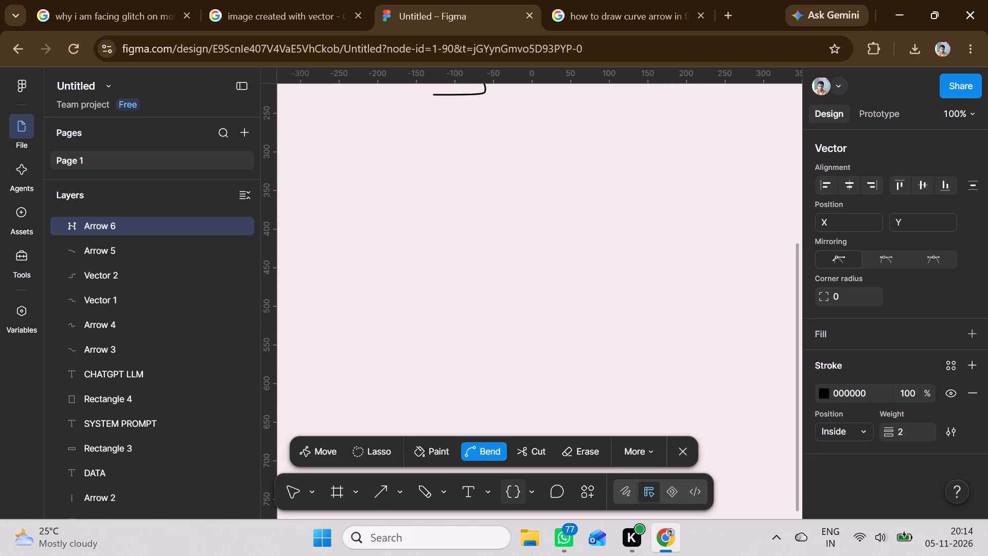
click(394, 493)
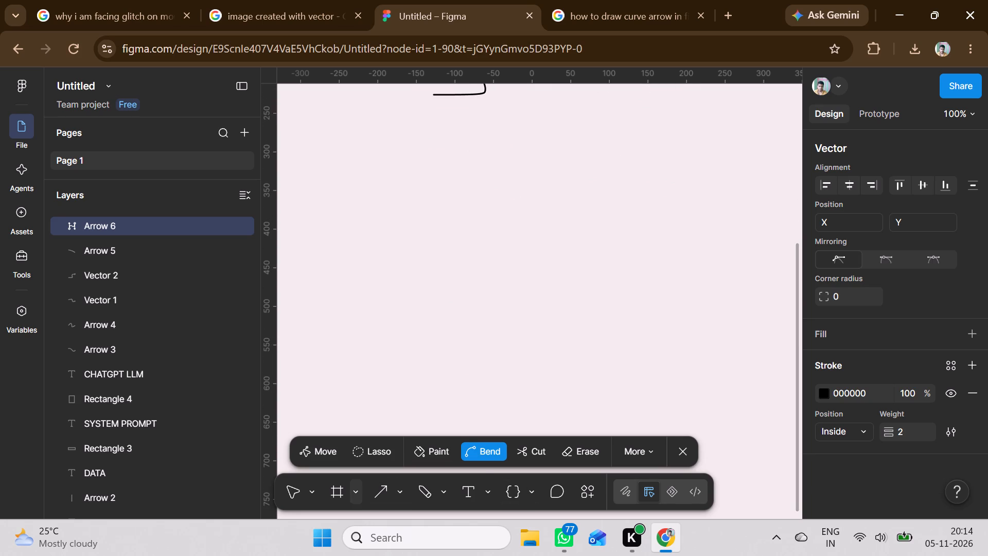
click(360, 490)
click(445, 488)
click(402, 490)
click(442, 399)
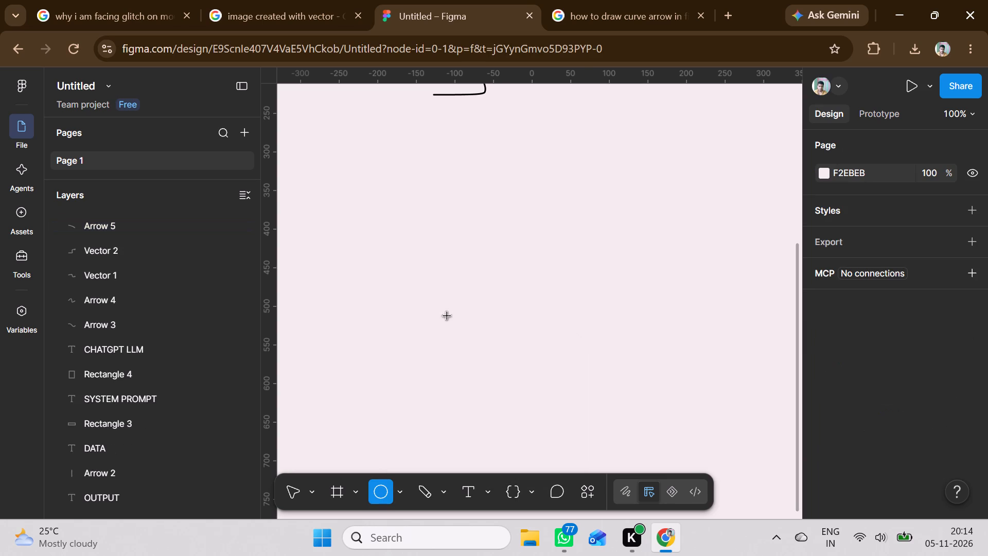
drag(431, 152, 486, 213)
Start inserting an image with the Image/video tool.
click(443, 491)
click(481, 486)
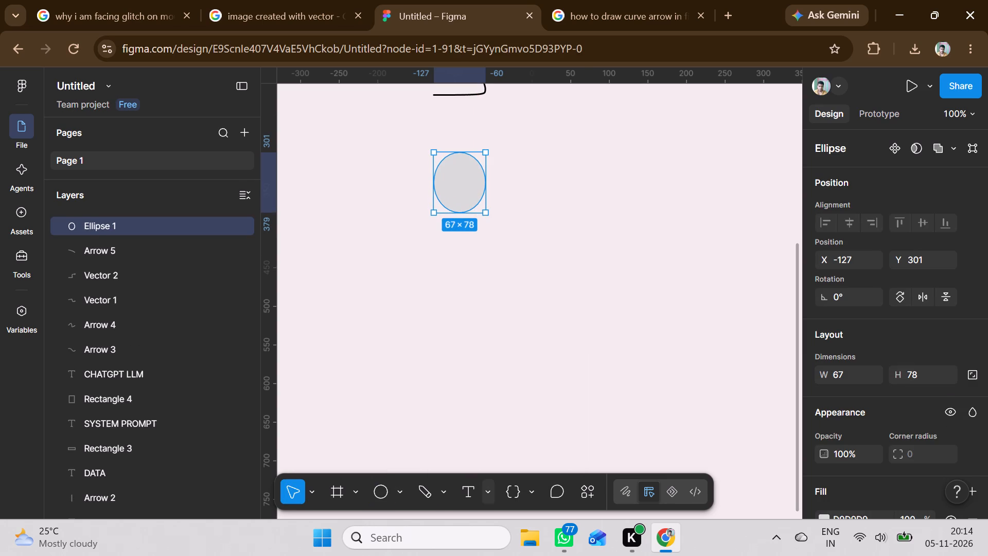
click(489, 489)
click(398, 490)
click(399, 488)
click(439, 456)
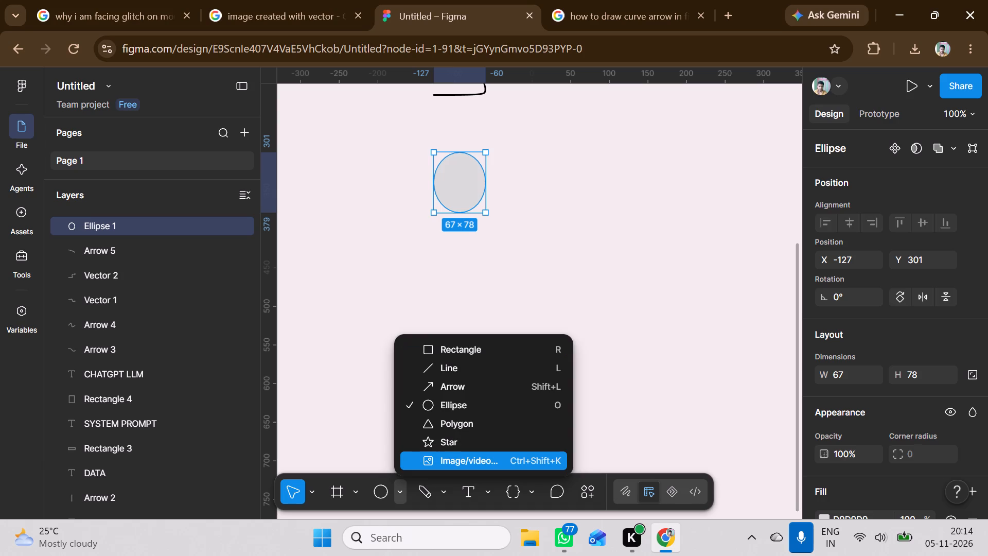
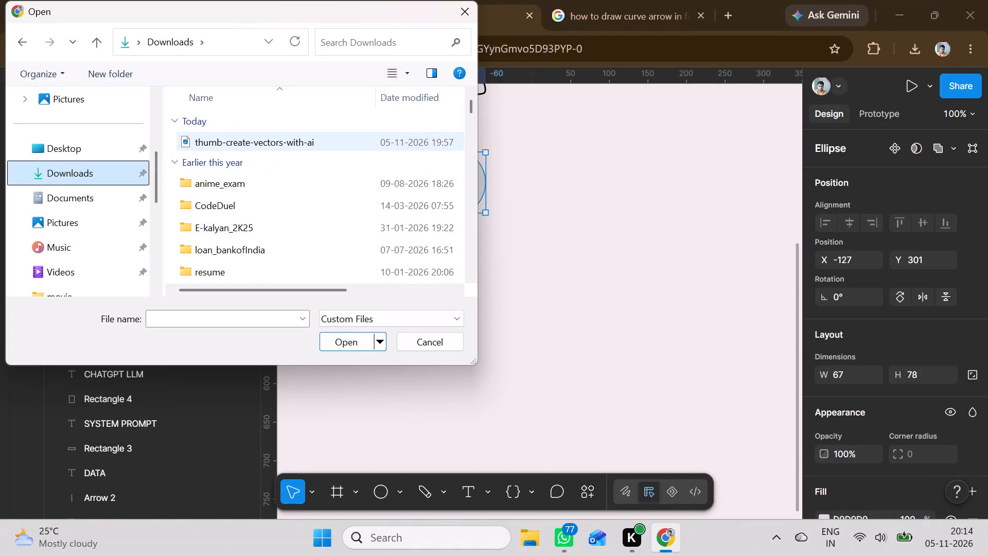
Insert the image thumb-create-vectors-with-ai just below the ellipse, drawn at about 54 × 30.
click(241, 145)
click(348, 340)
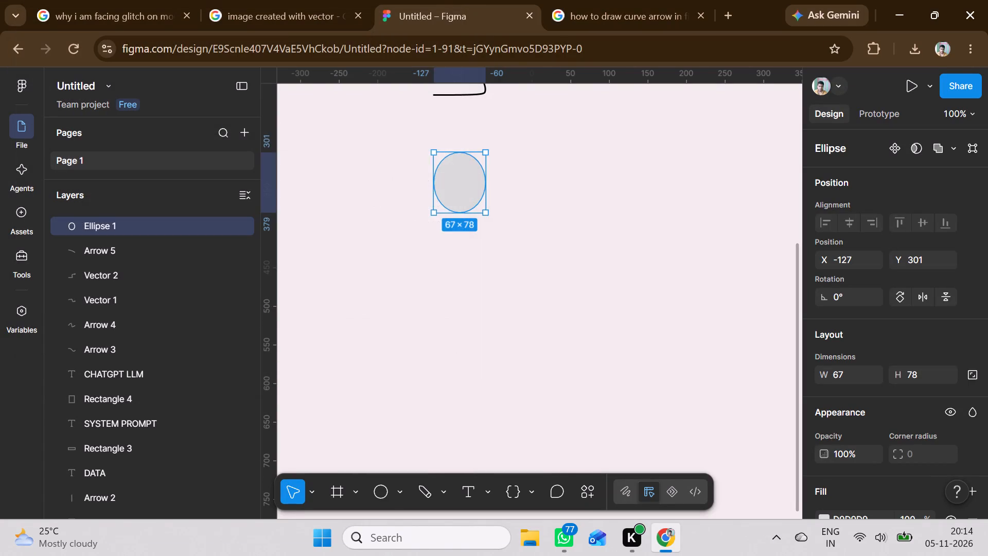
drag(506, 249, 457, 241)
drag(499, 244, 501, 245)
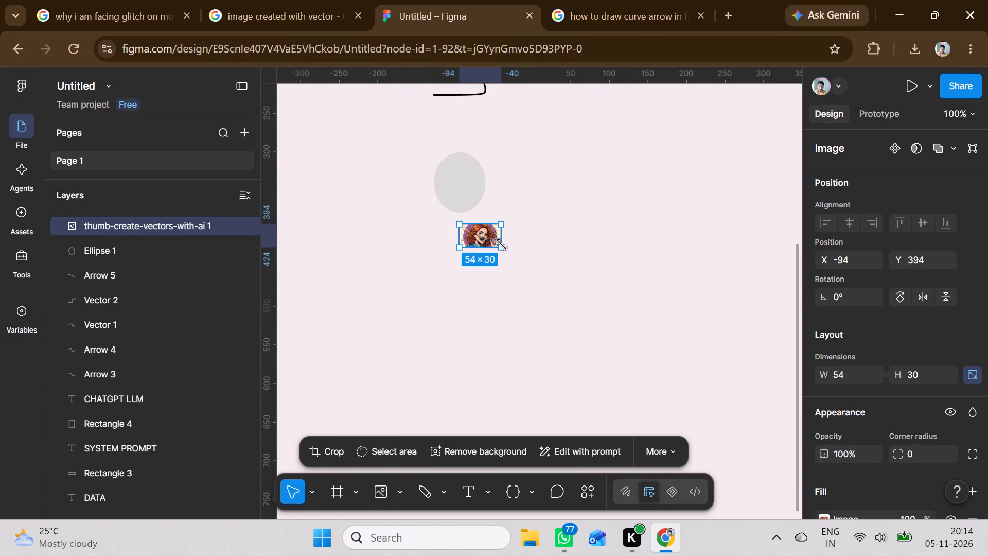
Enlarge the inserted image to about 354 × 199 and position it below the ellipse at X -199, Y 413.
drag(501, 245, 590, 362)
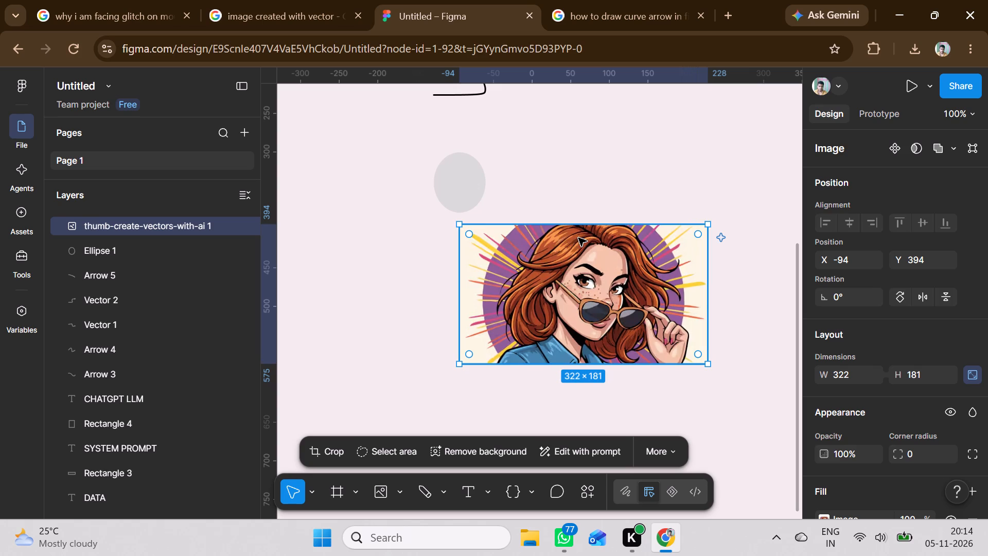
drag(578, 238, 497, 252)
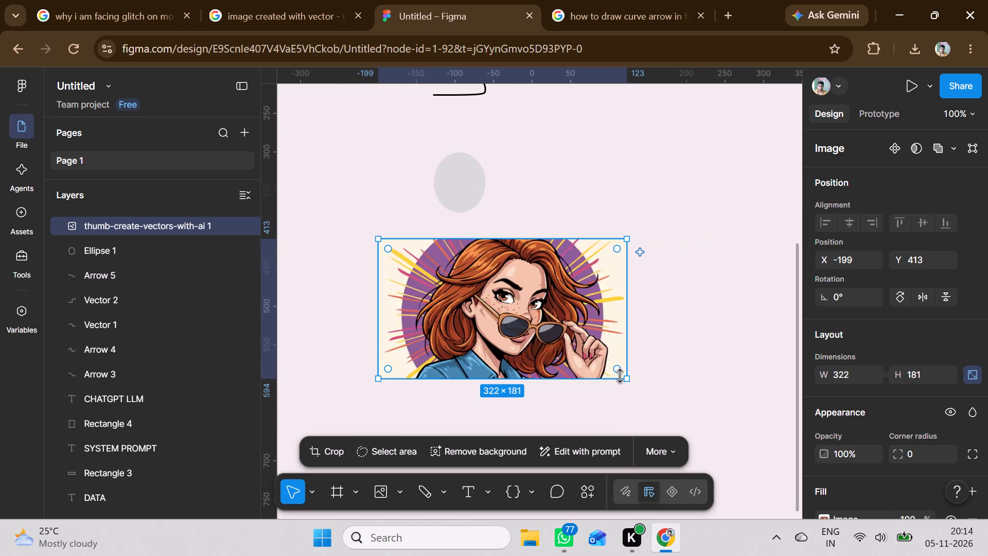
drag(624, 379, 639, 392)
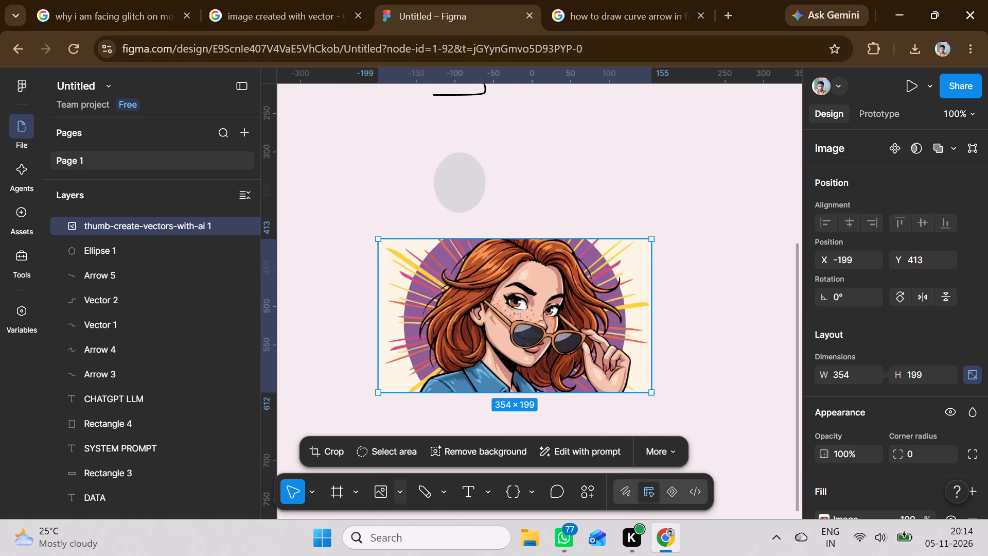
Bring up the available shape tools.
click(446, 485)
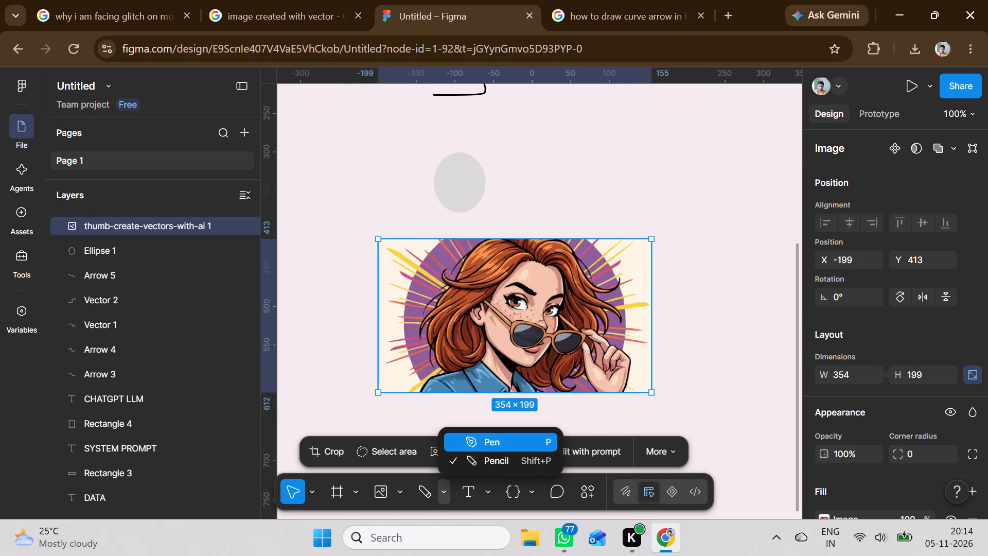
click(442, 486)
click(399, 494)
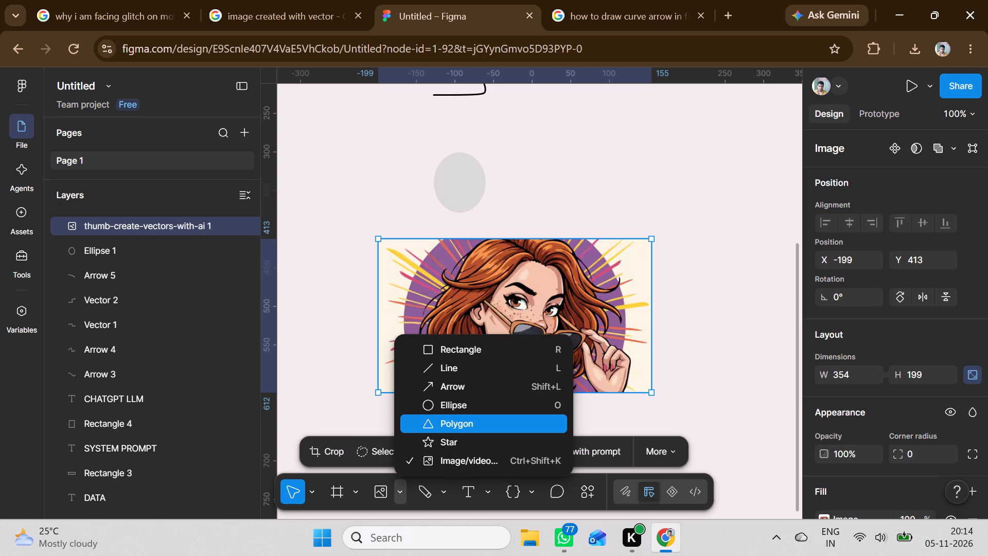
Switch the drawing tool from Pencil to Pen.
click(445, 491)
click(443, 489)
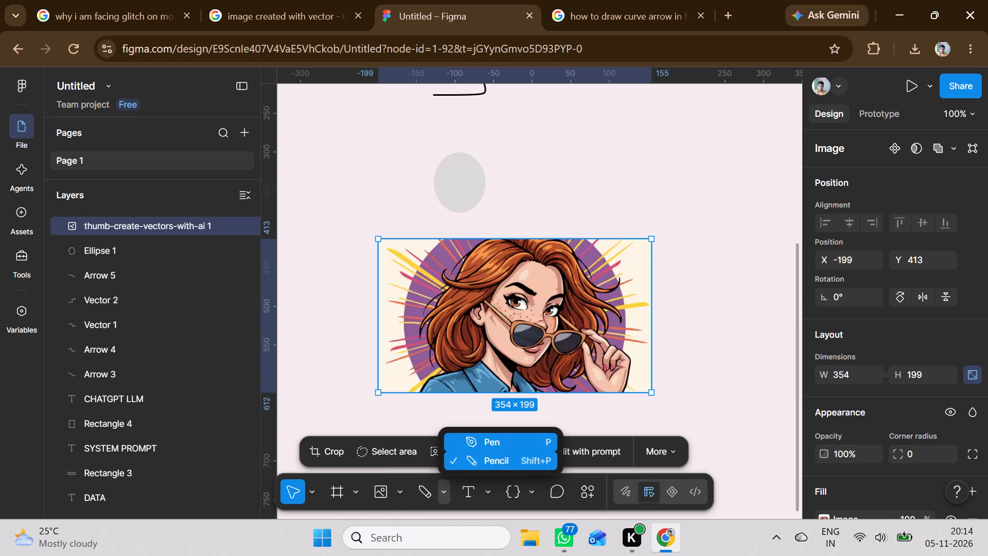
drag(472, 449, 480, 466)
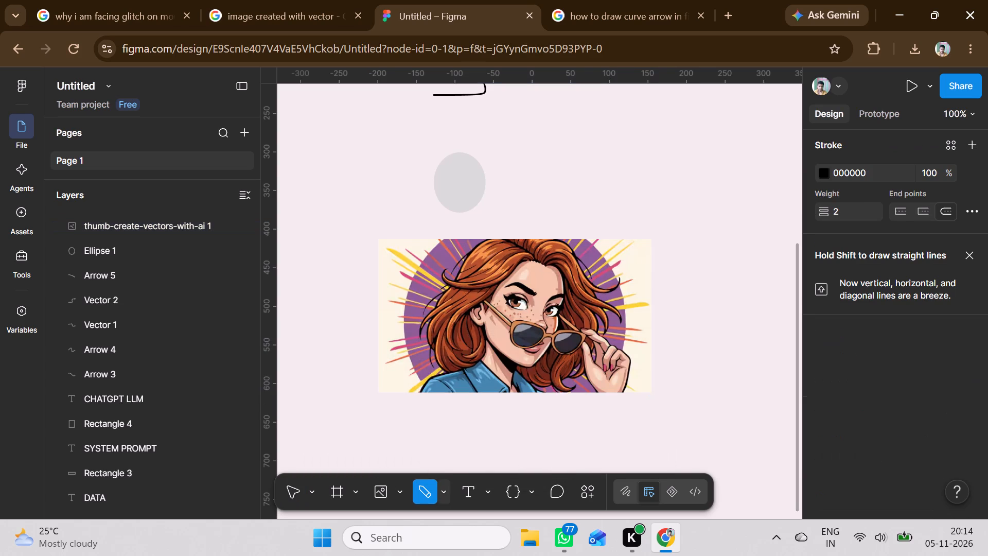
click(443, 491)
click(470, 440)
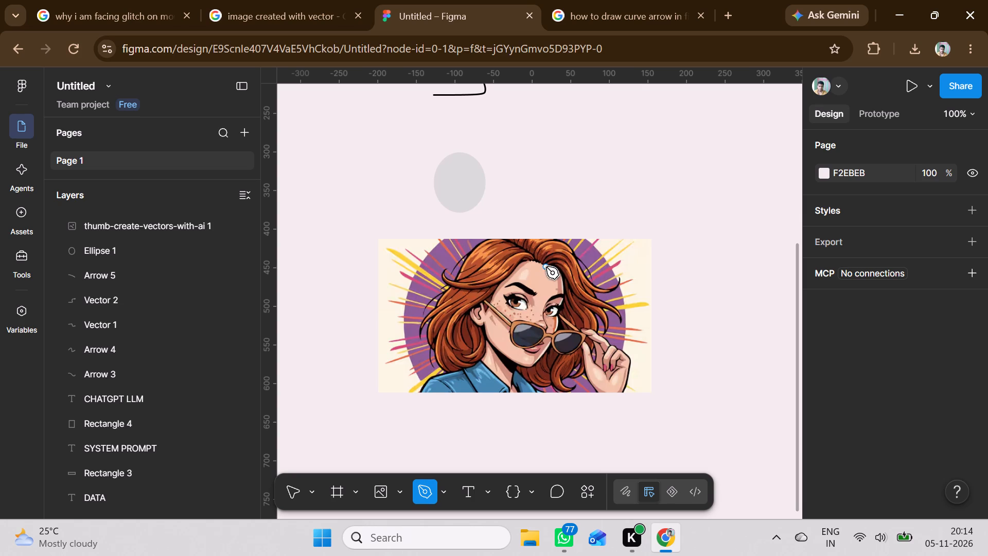
Enlarge the inserted image to about 580 × 327 and move it to about X -311, Y 340.
click(286, 494)
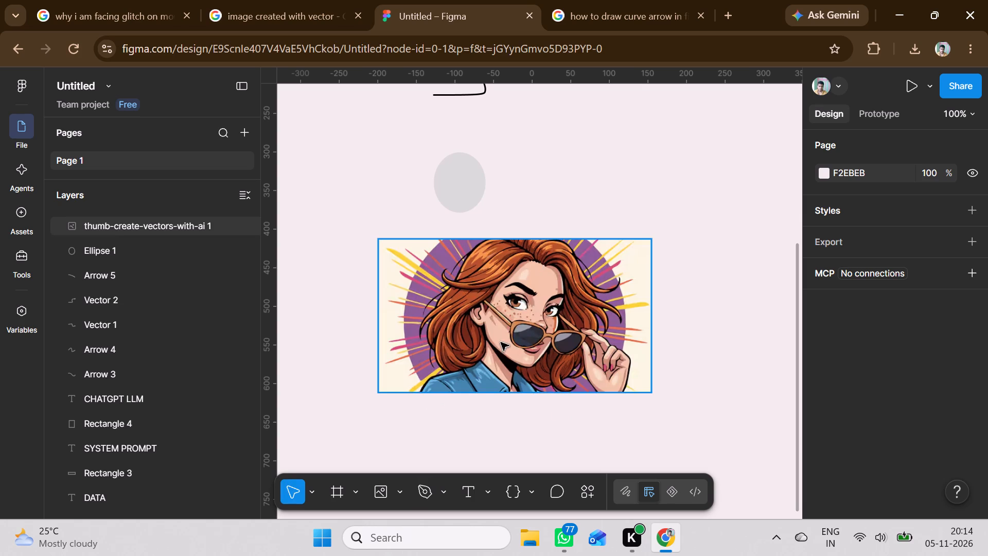
click(604, 371)
drag(650, 394, 659, 403)
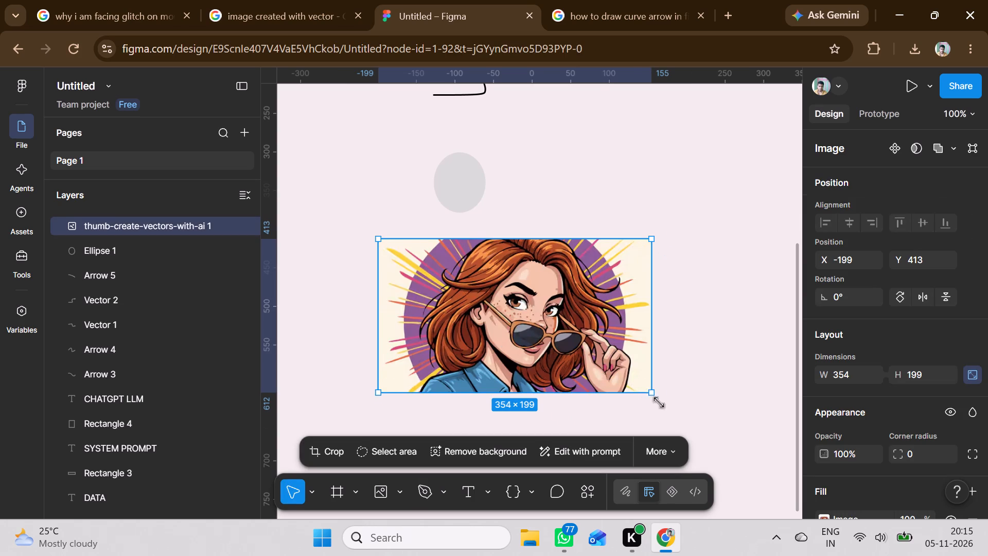
drag(659, 403, 711, 453)
drag(598, 255, 570, 224)
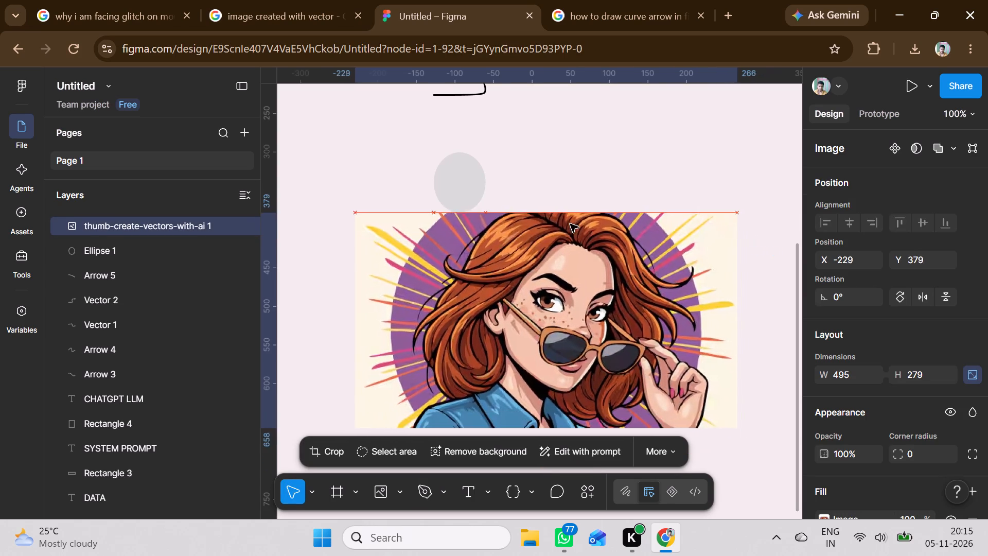
drag(570, 224, 559, 207)
drag(724, 407, 742, 443)
drag(612, 237, 565, 232)
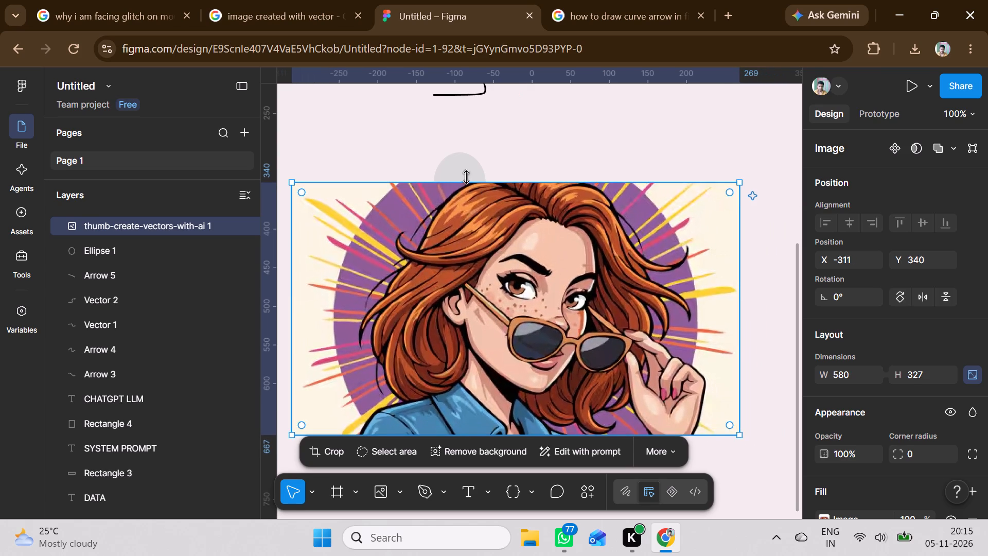
Delete the grey ellipse partly hidden behind the image's upper edge.
click(461, 169)
key(Delete)
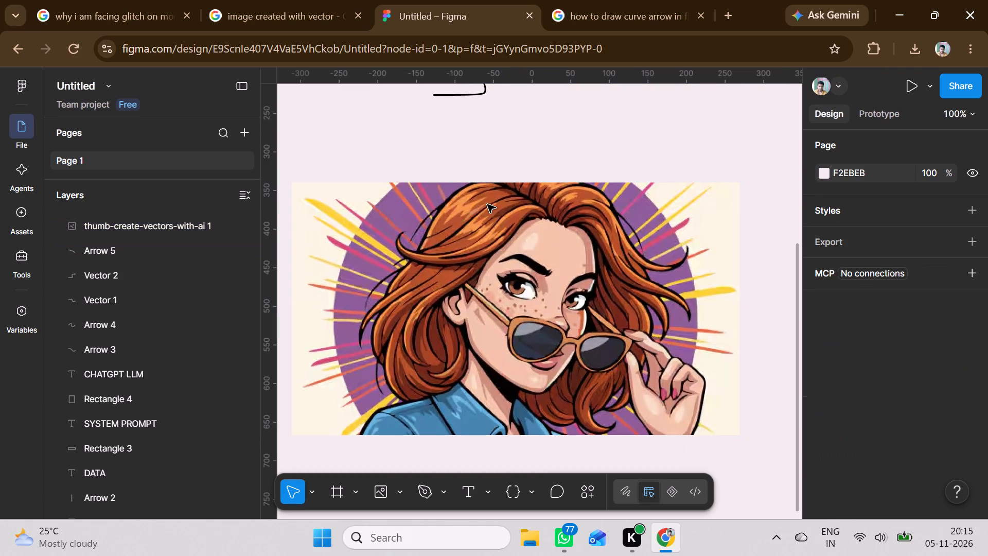
Enlarge the image further to about 667 × 376 and move it up to about X -343, Y 274.
click(612, 373)
drag(740, 439, 753, 459)
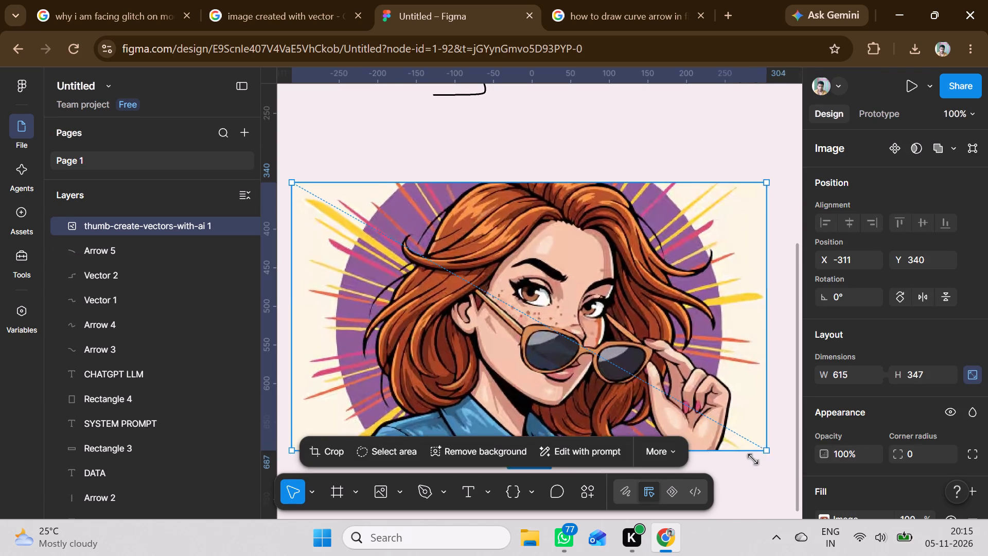
drag(753, 459, 760, 473)
drag(613, 265, 589, 214)
Start tracing the woman's hairline with the Pen tool, placing points at about X 67, Y 341 and X 28, Y 329.
click(421, 493)
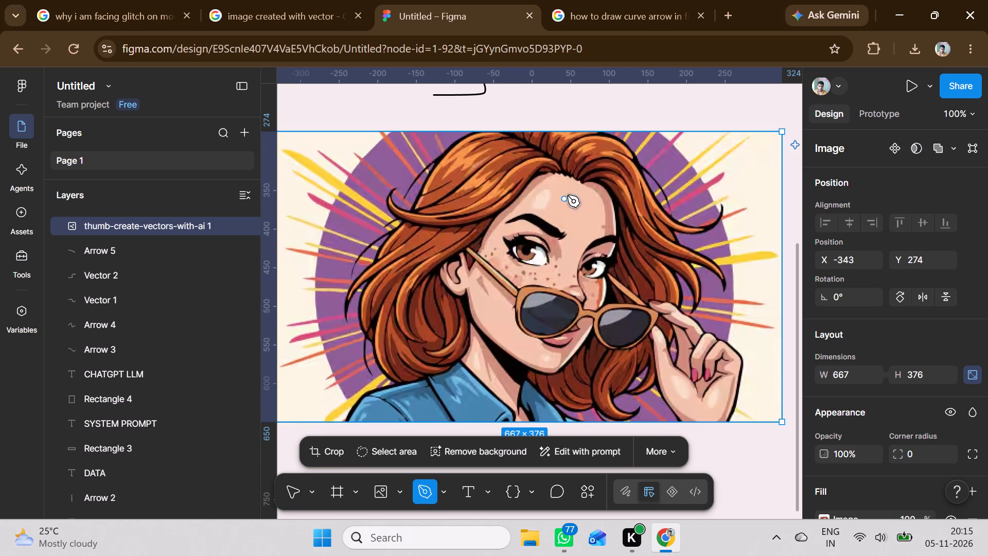
click(584, 183)
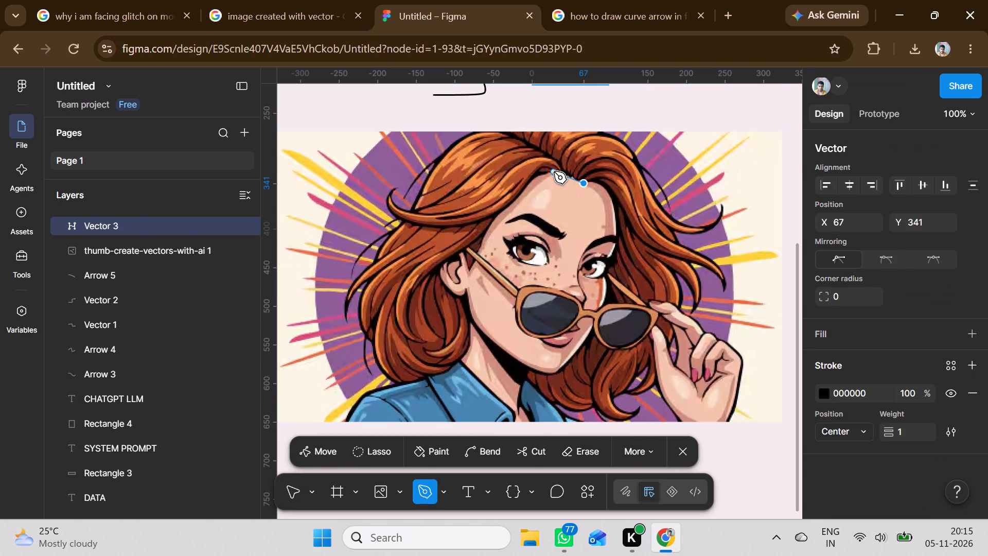
click(554, 173)
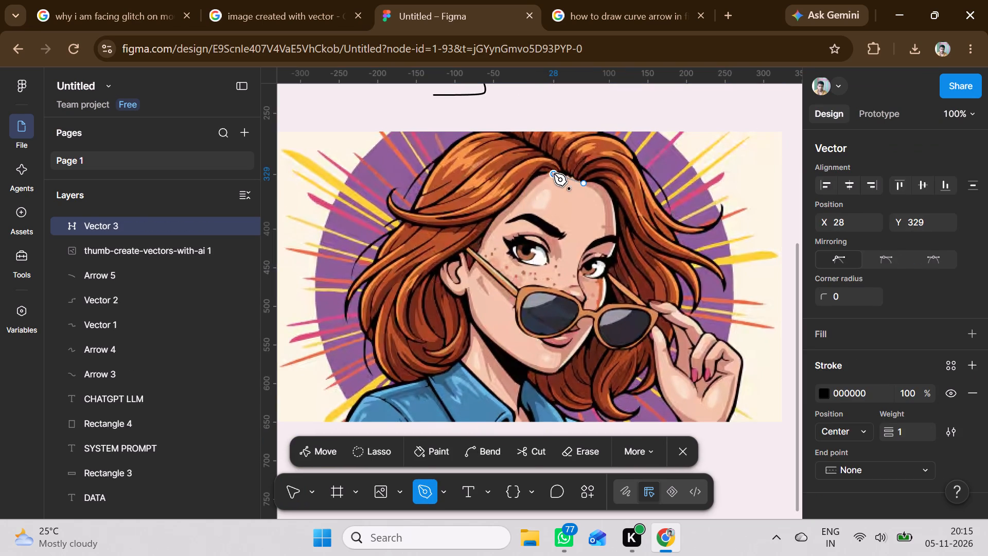